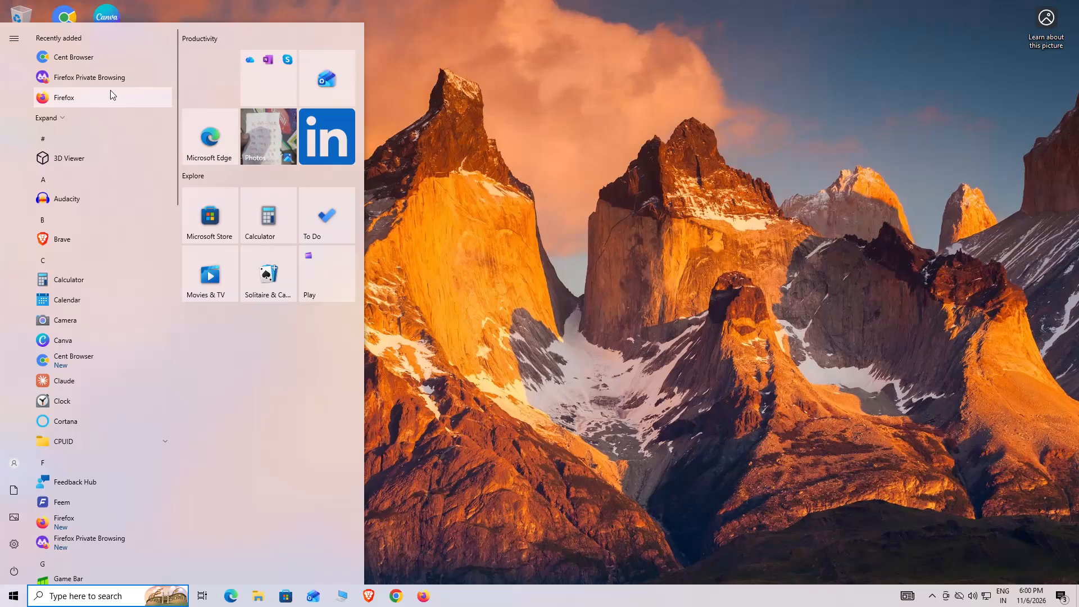
# Open the Canva desktop app.
pyautogui.click(788, 196)
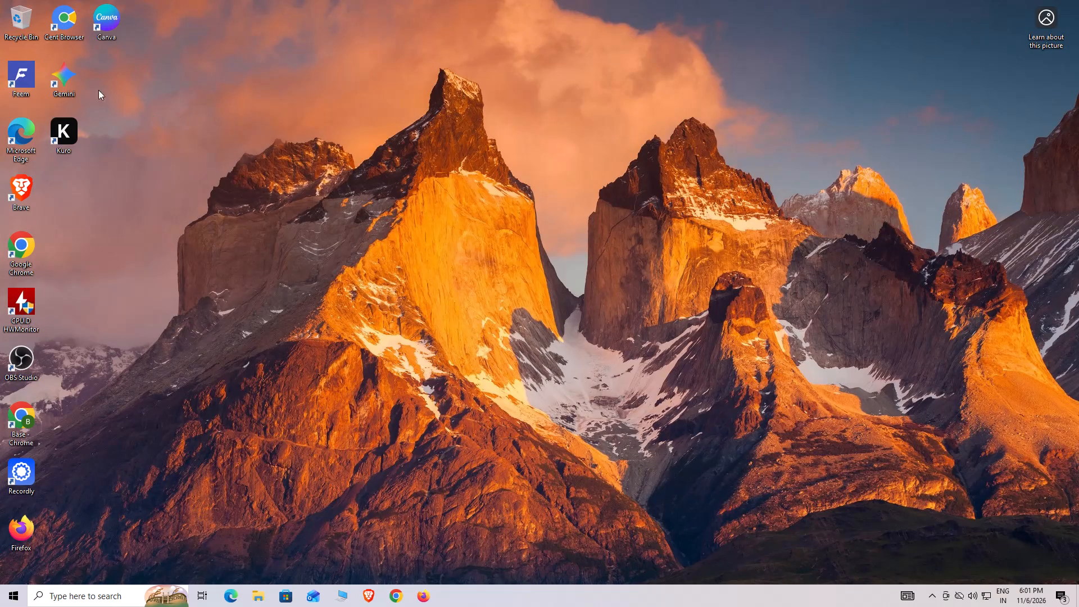
pyautogui.doubleClick(108, 23)
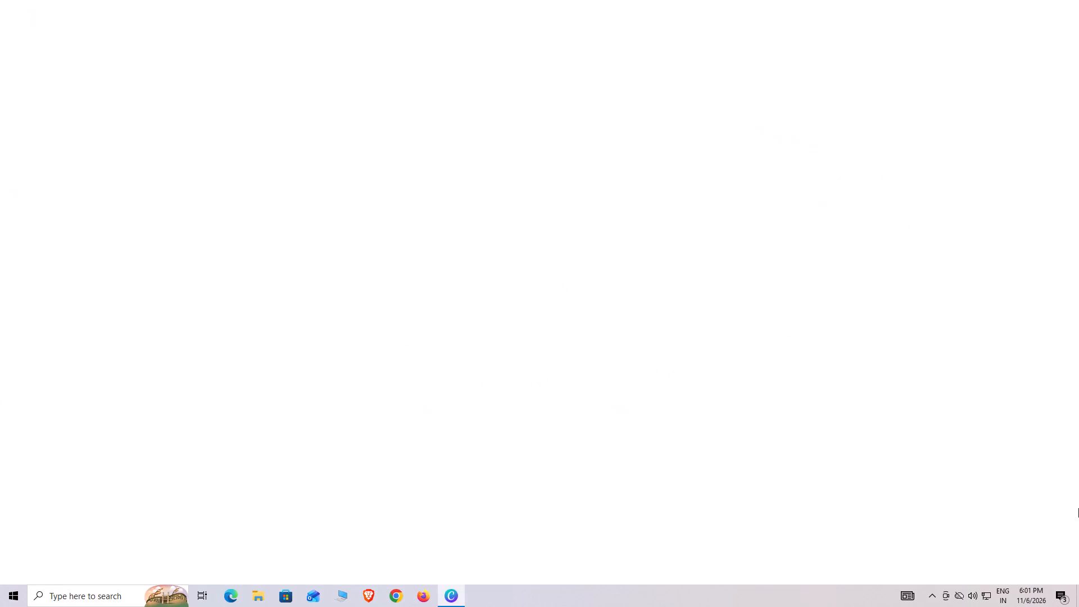
# Play the video design that opens on the Disclaimer page.
pyautogui.click(1058, 597)
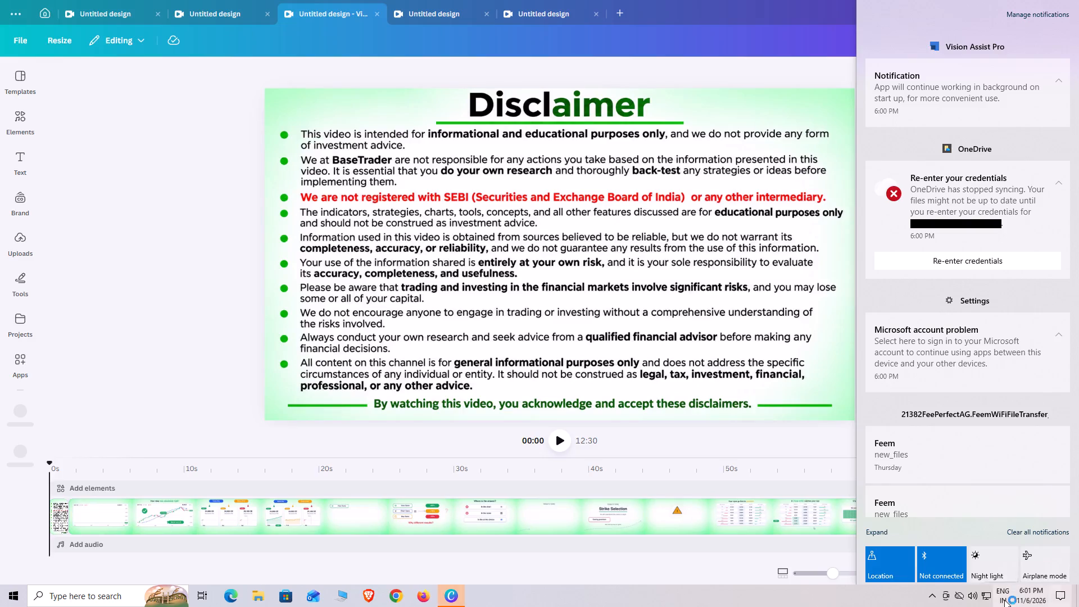
pyautogui.click(563, 441)
pyautogui.click(563, 441)
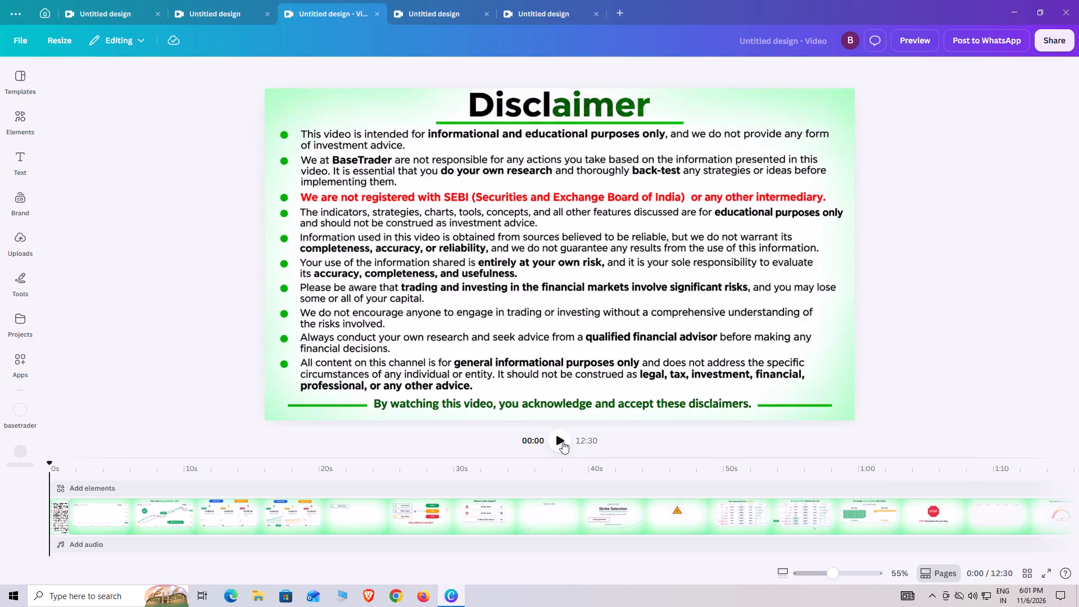
pyautogui.click(558, 441)
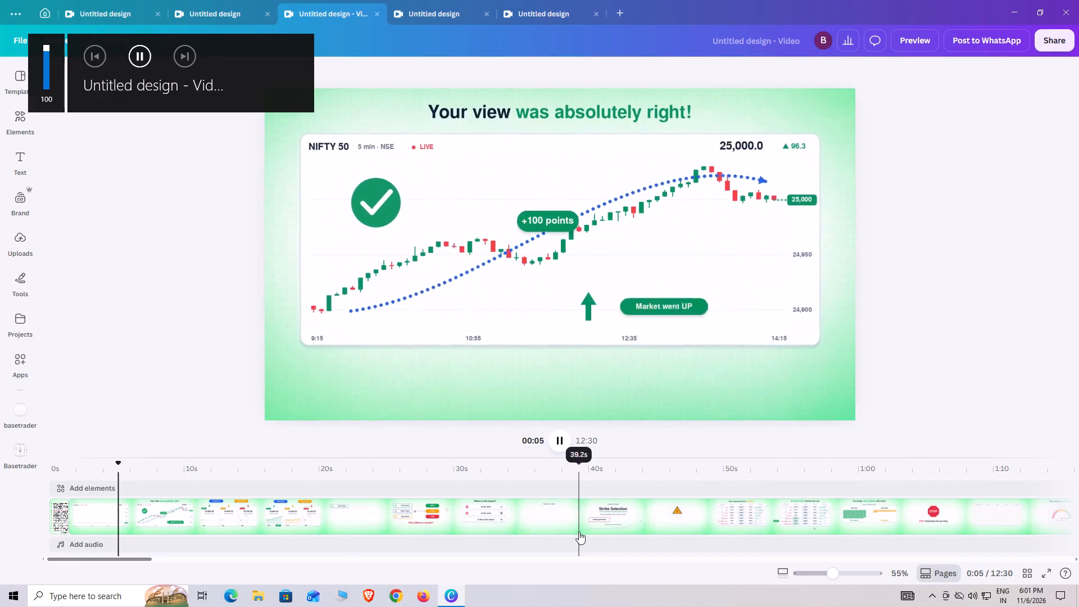
# Connect the paired Mivi DuoPods Blaze earbuds in the Windows Bluetooth settings and return to the video design.
pyautogui.click(1061, 593)
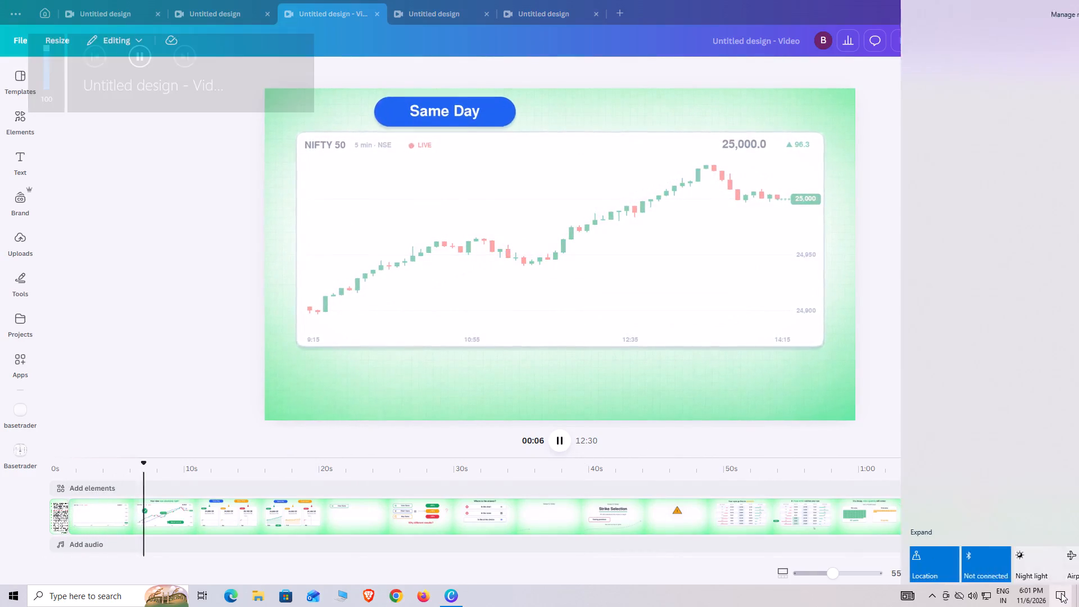
pyautogui.rightClick(942, 568)
pyautogui.click(964, 523)
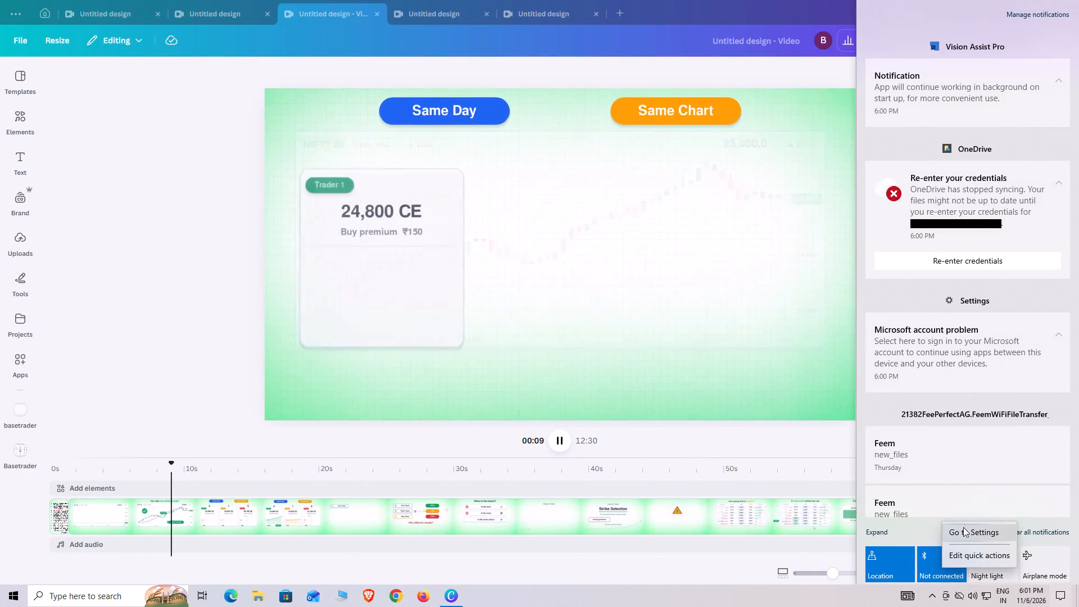
pyautogui.click(963, 528)
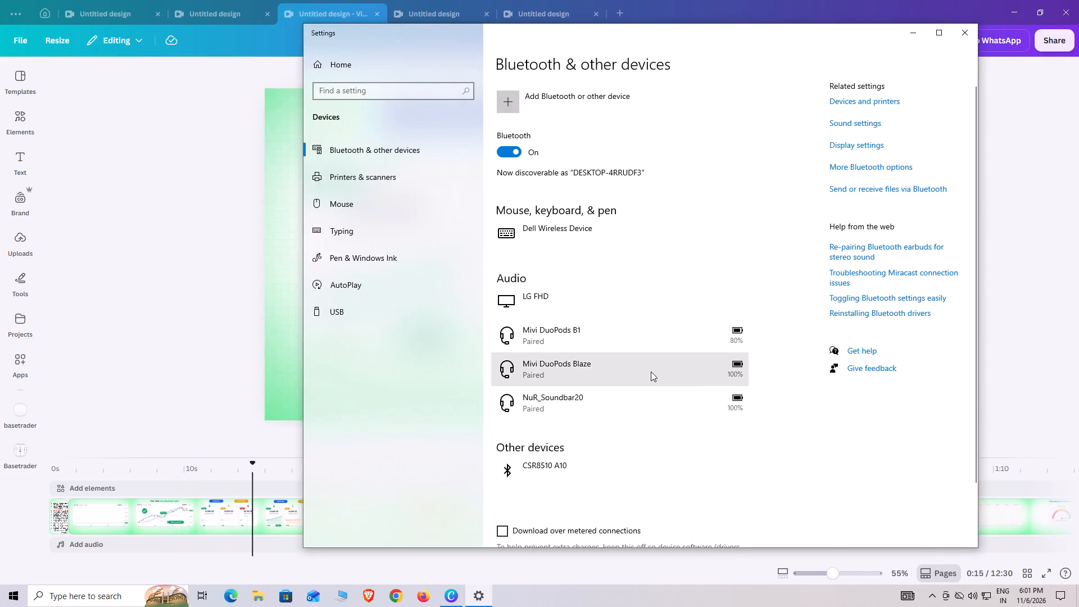
pyautogui.click(651, 372)
pyautogui.click(641, 403)
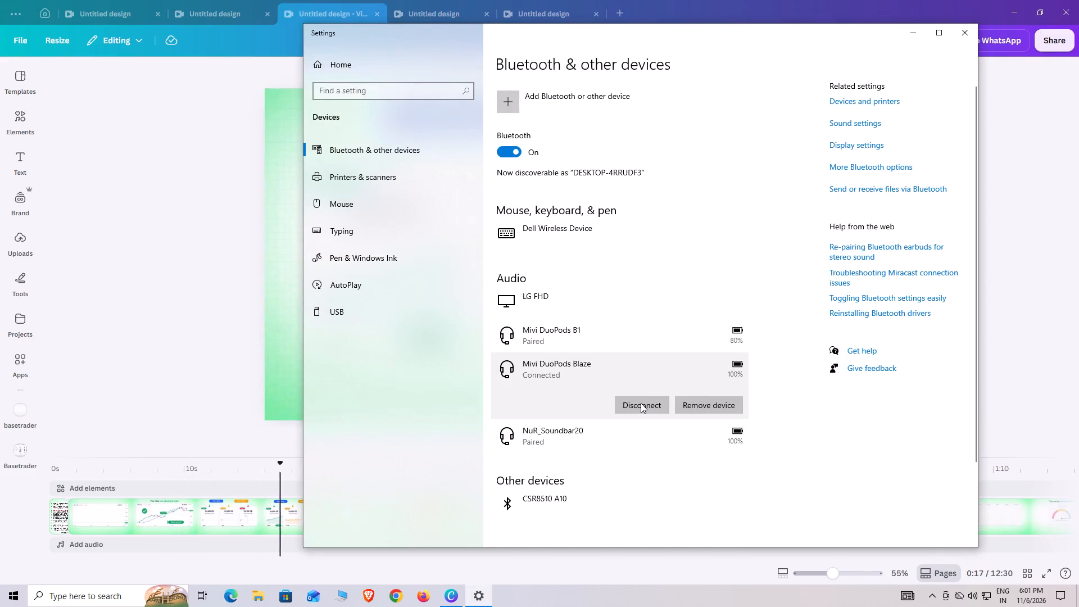
pyautogui.click(918, 30)
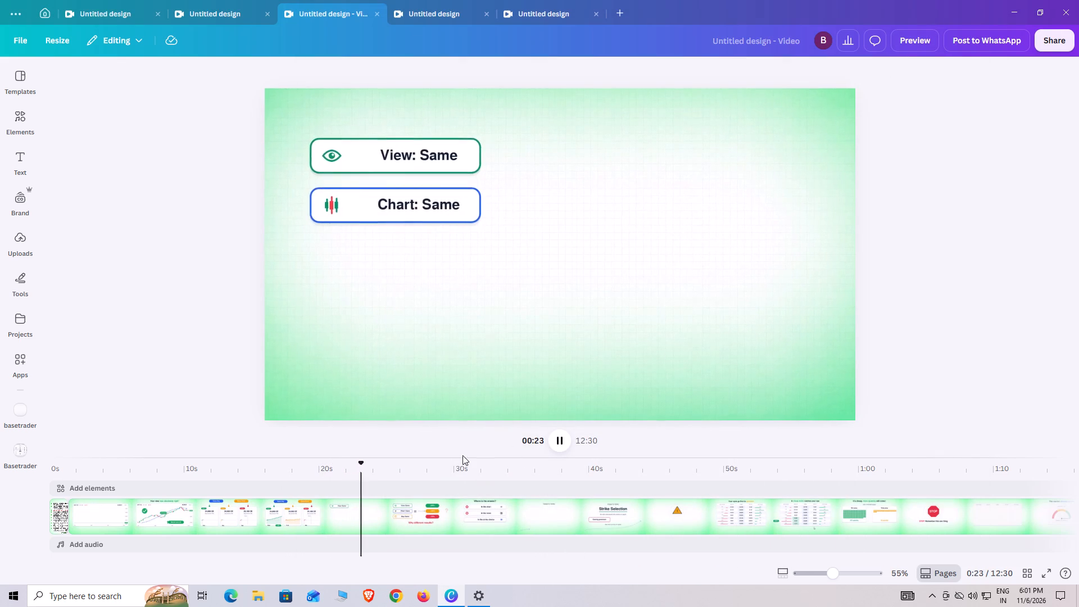
# Rewind the video to 00:00 and play it again from the beginning.
pyautogui.moveTo(375, 465); pyautogui.dragTo(53, 474)
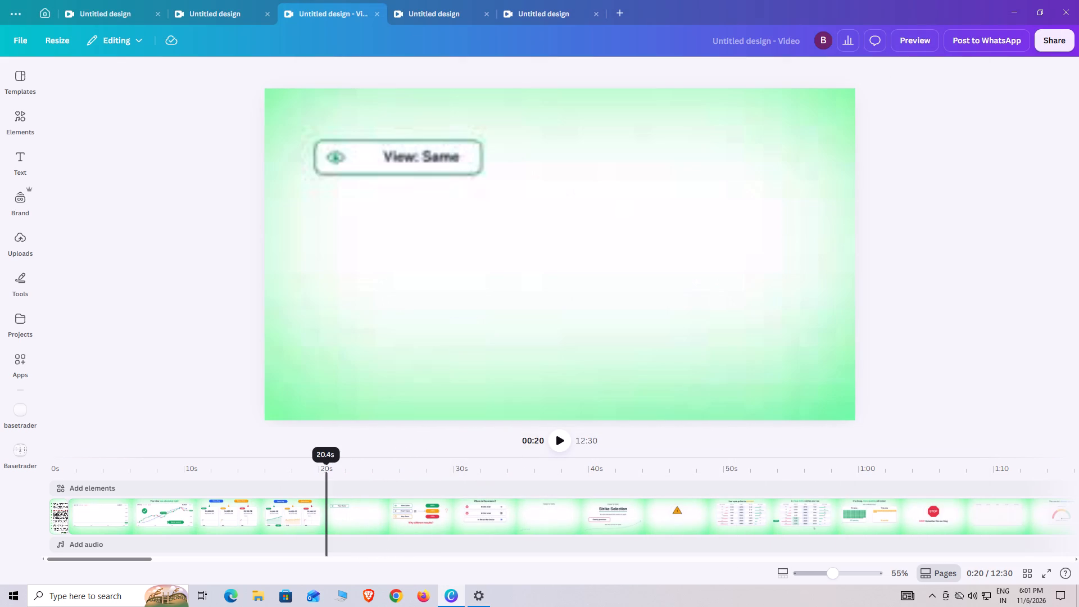
pyautogui.moveTo(53, 474); pyautogui.dragTo(54, 474)
pyautogui.moveTo(326, 468); pyautogui.dragTo(293, 469)
pyautogui.moveTo(293, 469); pyautogui.dragTo(0, 500)
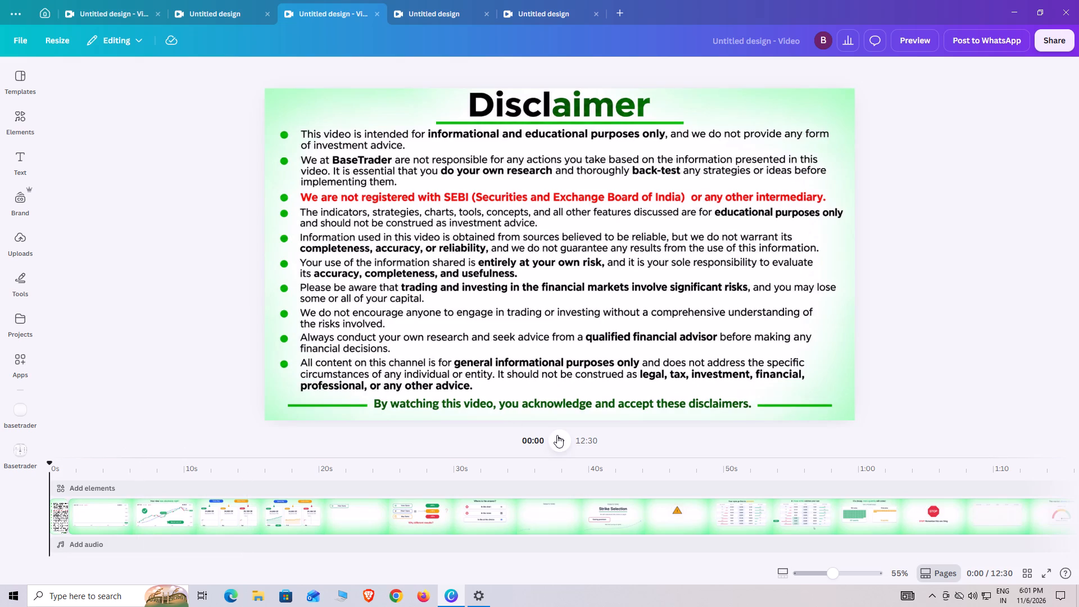
pyautogui.click(557, 436)
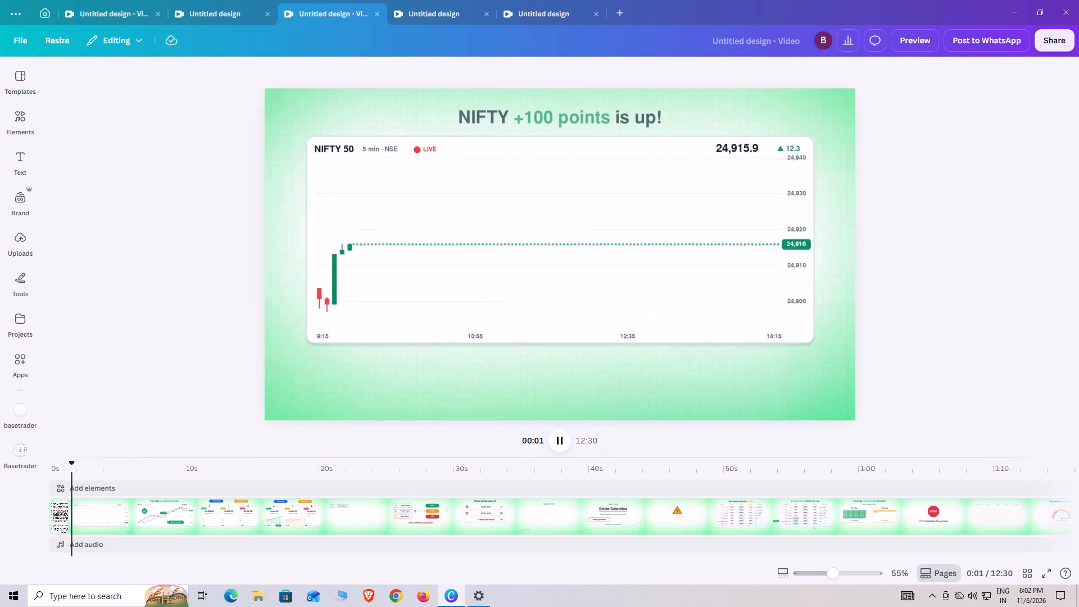
# Pause at about 00:03 and add a subheading text reading "BASE TRADER" to the NIFTY chart scene.
pyautogui.click(21, 161)
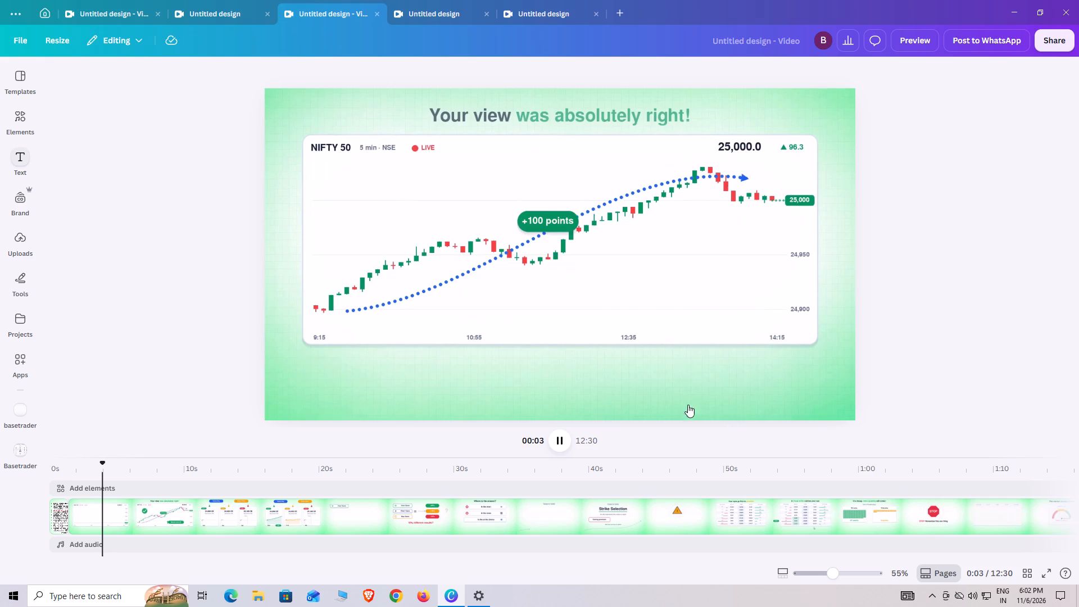
pyautogui.click(12, 157)
pyautogui.click(16, 156)
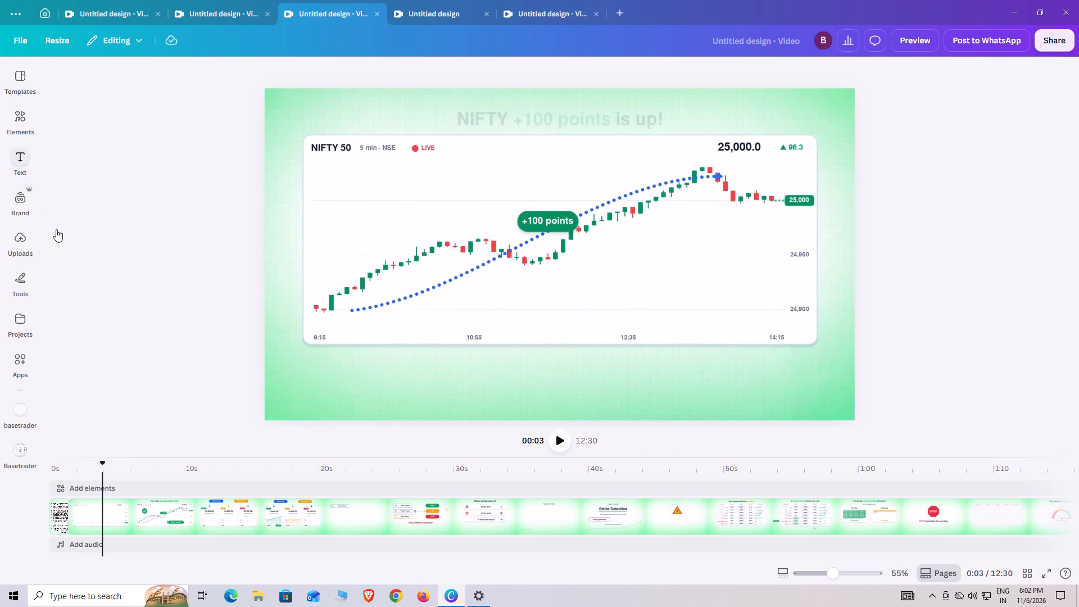
pyautogui.click(161, 285)
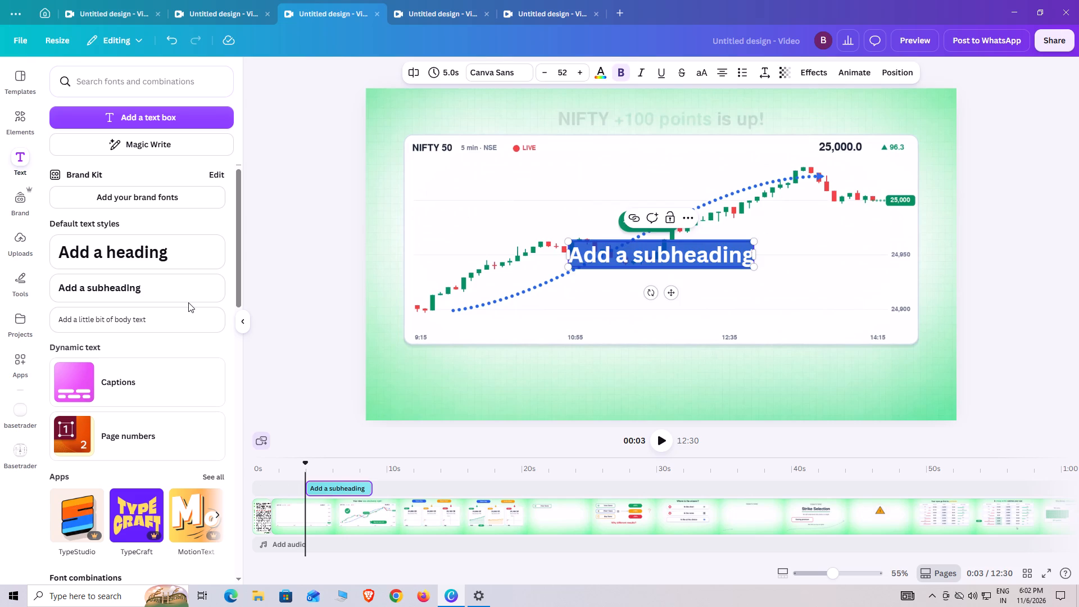
pyautogui.write('bas')
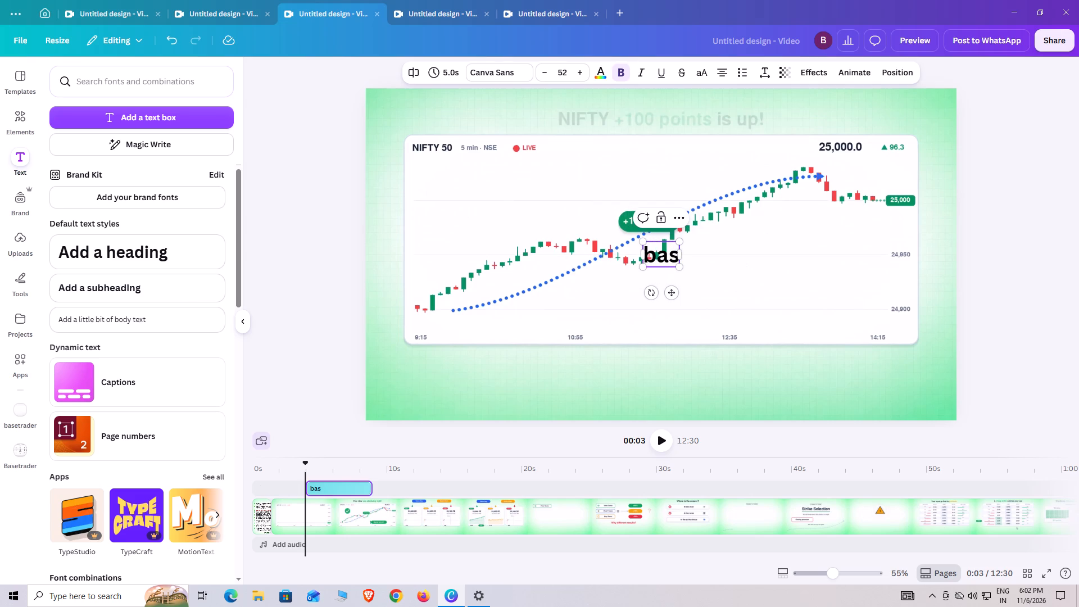
pyautogui.press('BackSpace')
pyautogui.press('BackSpace')
pyautogui.press('BackSpace')
pyautogui.press('BackSpace')
pyautogui.write('BA')
pyautogui.write('SE')
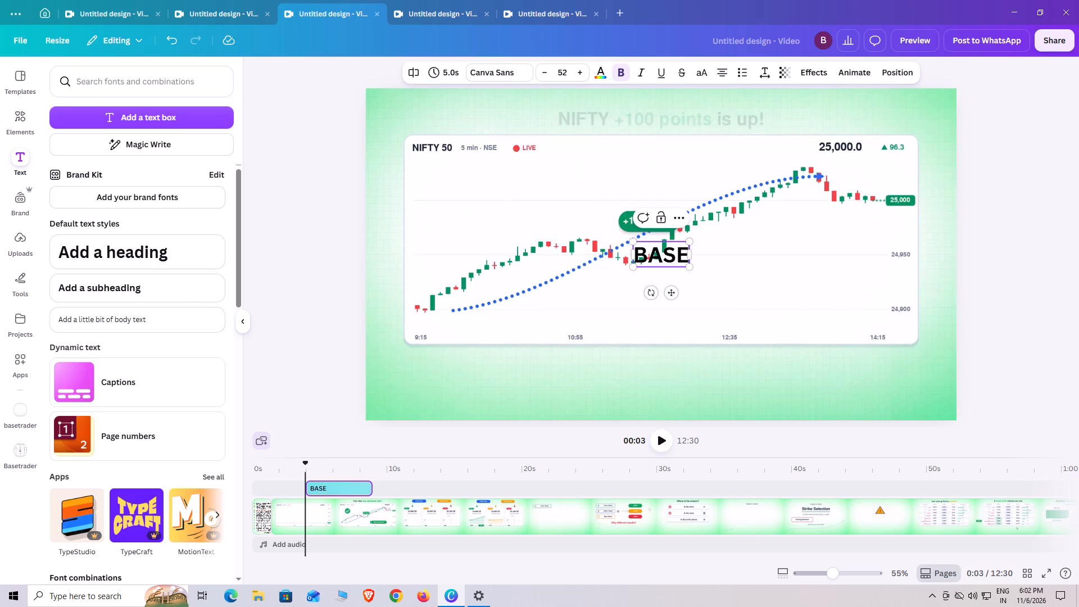
pyautogui.press('space')
pyautogui.write('TRADER')
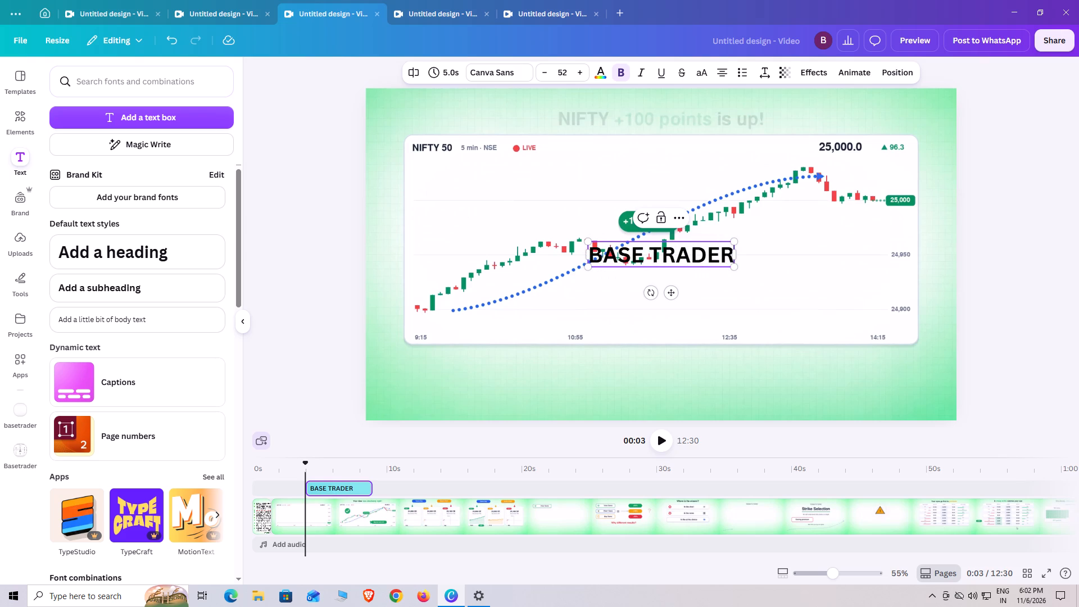
pyautogui.click(296, 266)
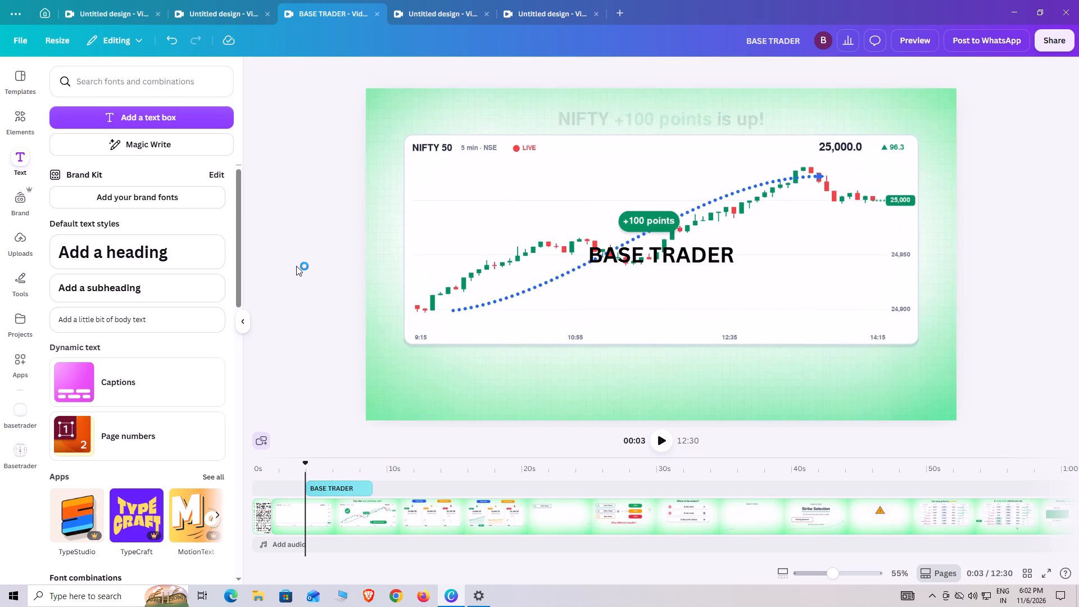
# Scale the BASE TRADER text down to about size 28.7 and move it to the top-right corner of the page.
pyautogui.click(641, 259)
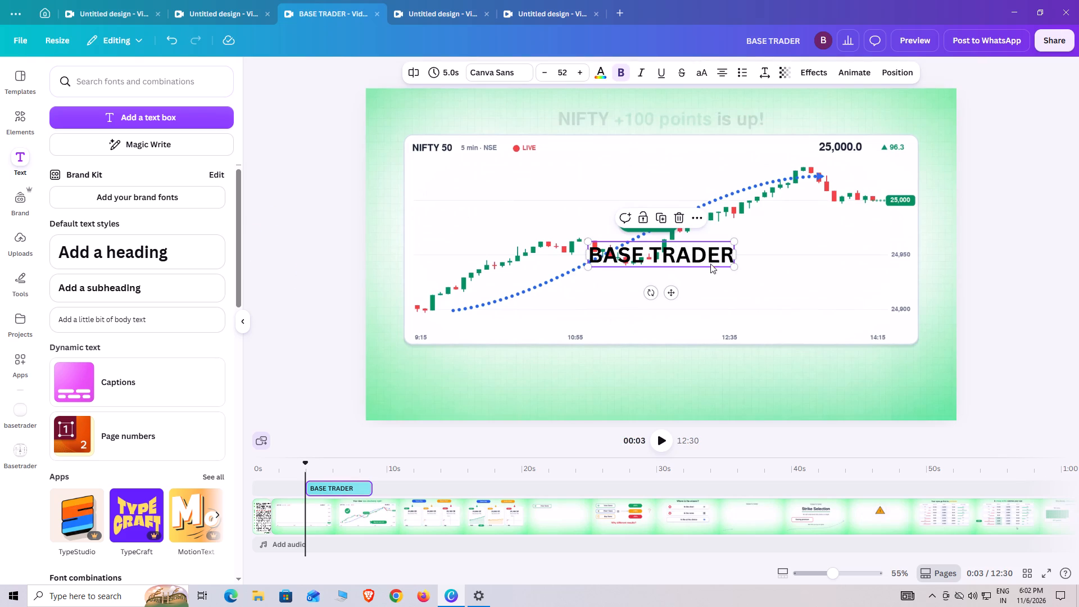
pyautogui.moveTo(737, 256); pyautogui.dragTo(861, 246)
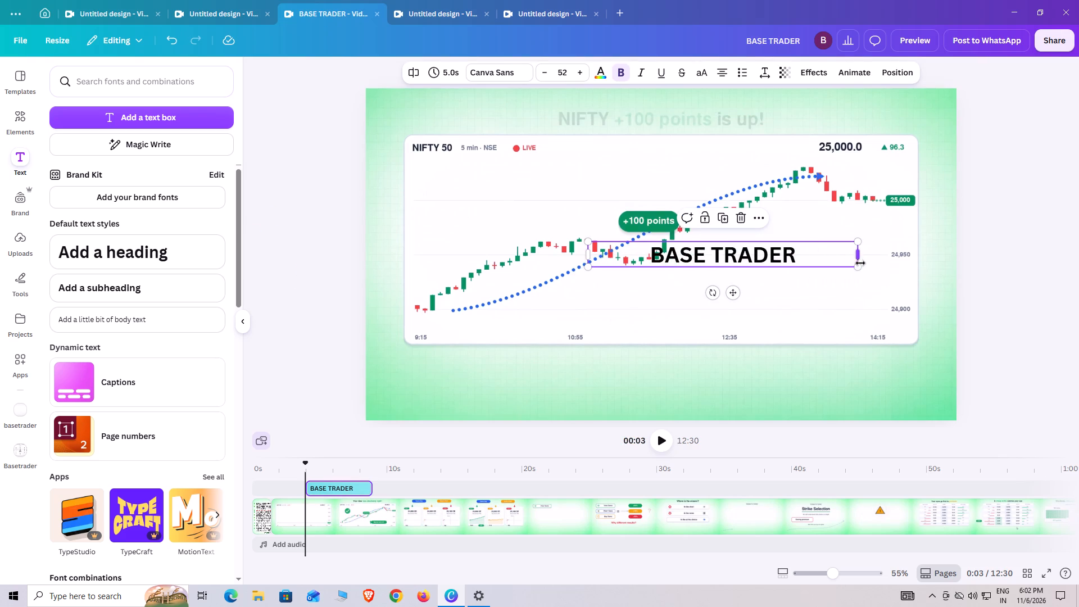
pyautogui.moveTo(859, 266); pyautogui.dragTo(738, 249)
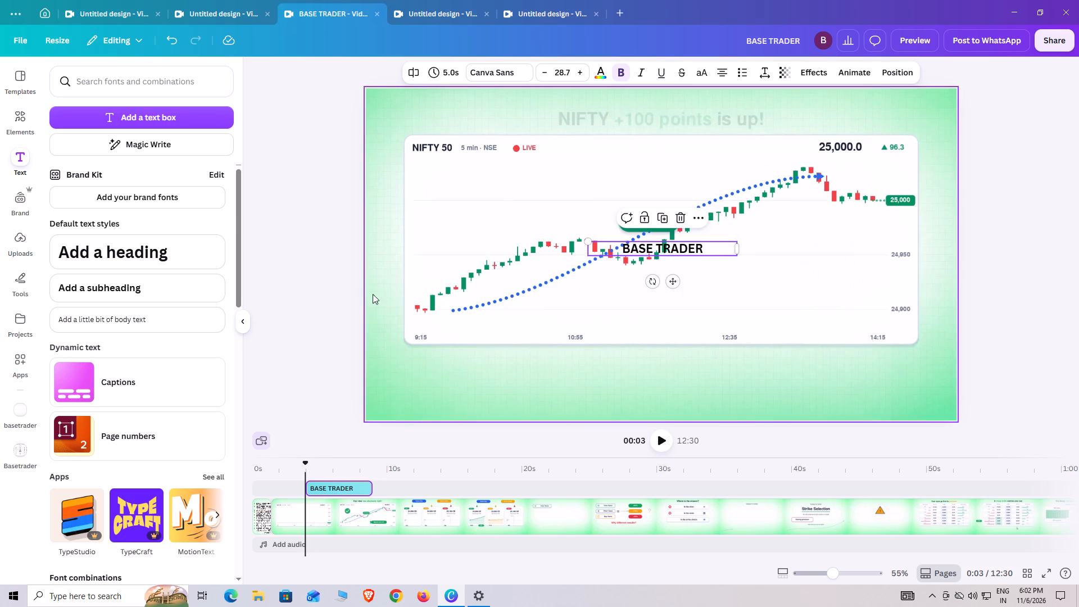
pyautogui.click(323, 289)
pyautogui.click(323, 289)
pyautogui.click(644, 247)
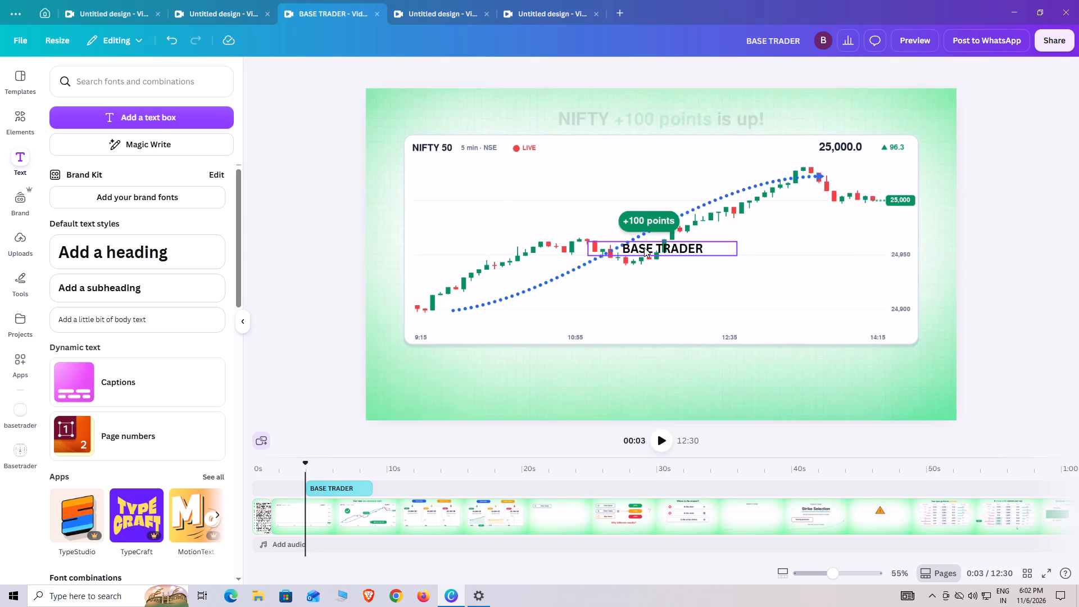
pyautogui.moveTo(643, 250); pyautogui.dragTo(870, 98)
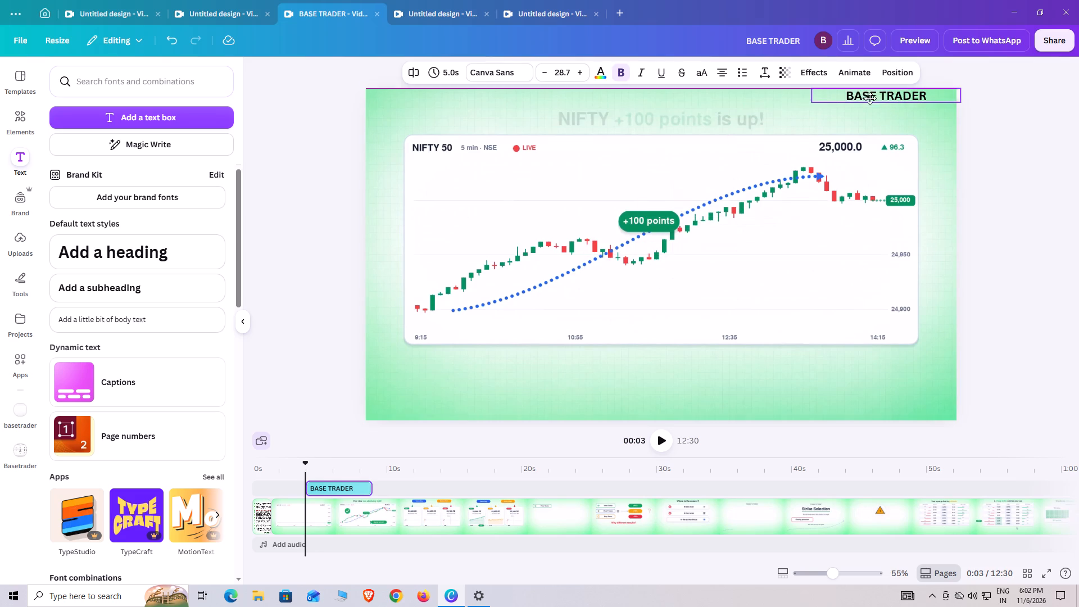
pyautogui.moveTo(870, 98); pyautogui.dragTo(888, 98)
pyautogui.click(323, 260)
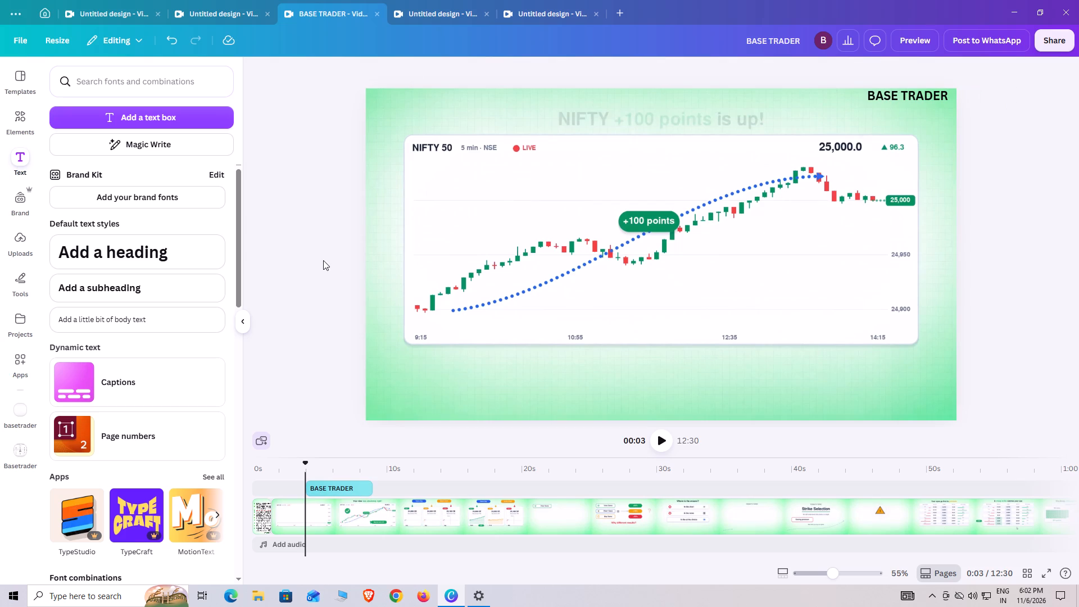
# Shrink the BASE TRADER text further to about size 21.3 and place it in the page's top-right corner.
pyautogui.click(924, 92)
pyautogui.moveTo(924, 94); pyautogui.dragTo(792, 157)
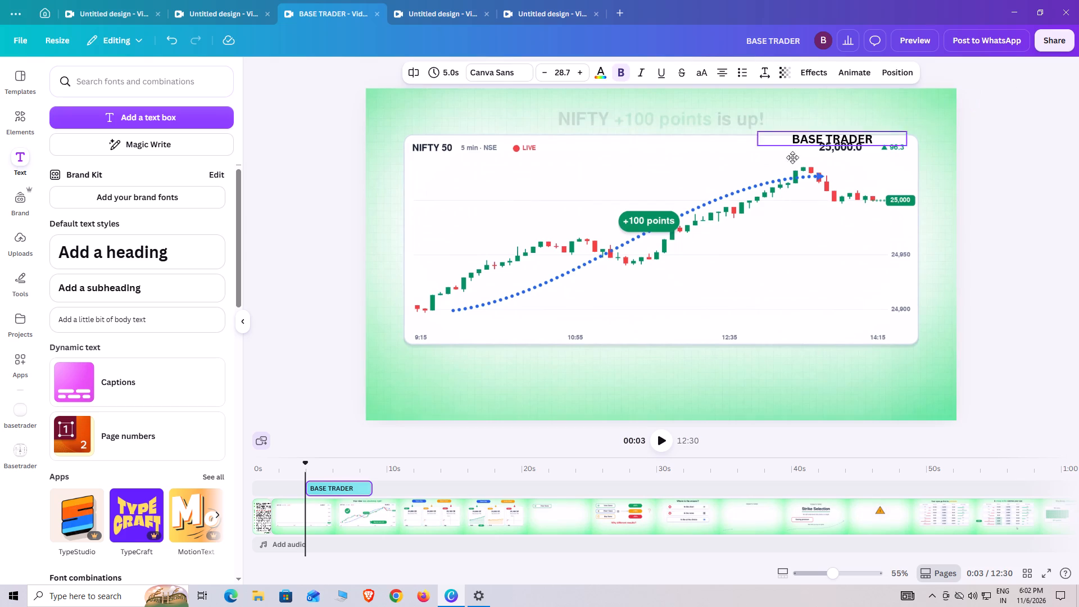
pyautogui.moveTo(792, 157); pyautogui.dragTo(745, 170)
pyautogui.moveTo(655, 165); pyautogui.dragTo(692, 183)
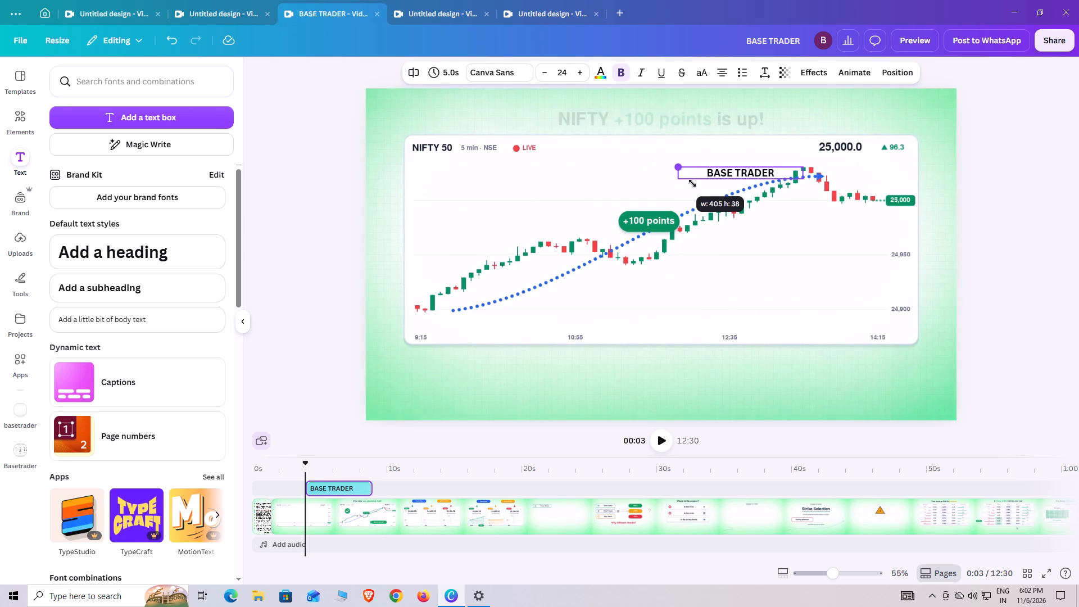
pyautogui.moveTo(692, 183); pyautogui.dragTo(691, 187)
pyautogui.moveTo(763, 173); pyautogui.dragTo(692, 183)
pyautogui.moveTo(692, 183); pyautogui.dragTo(933, 97)
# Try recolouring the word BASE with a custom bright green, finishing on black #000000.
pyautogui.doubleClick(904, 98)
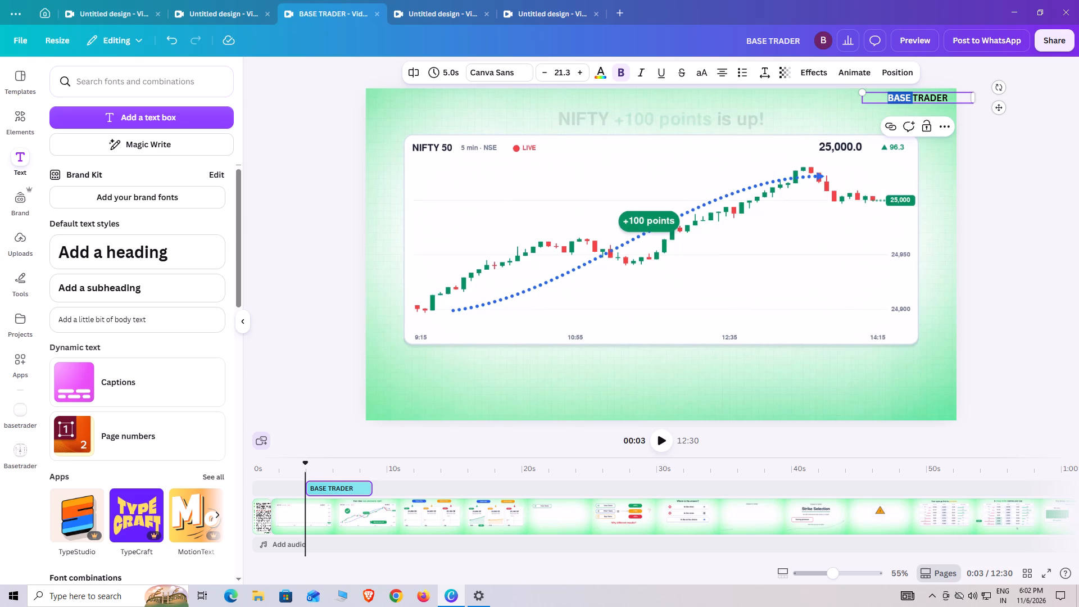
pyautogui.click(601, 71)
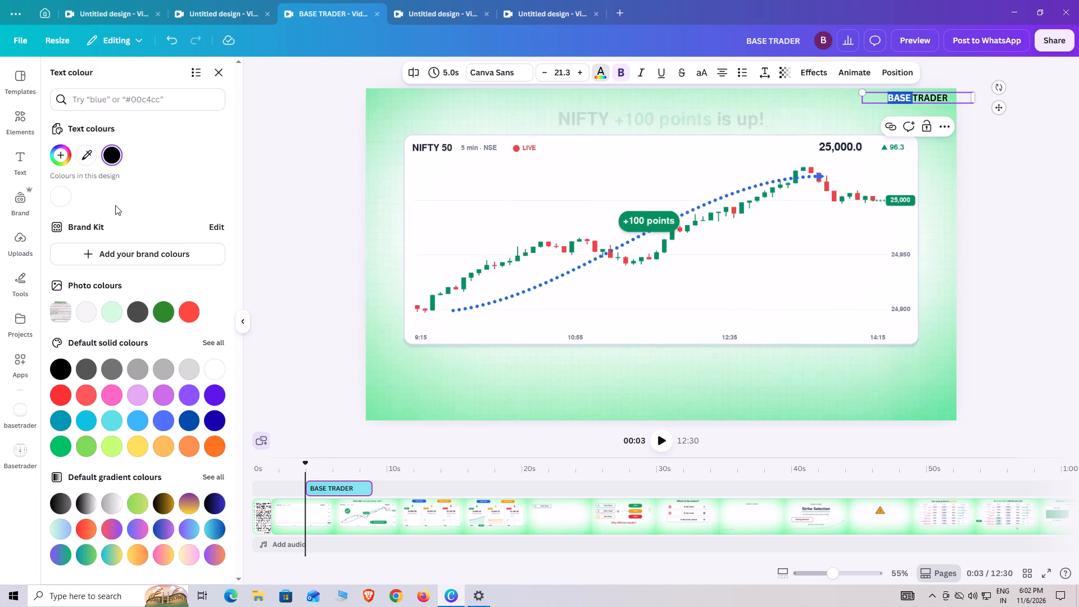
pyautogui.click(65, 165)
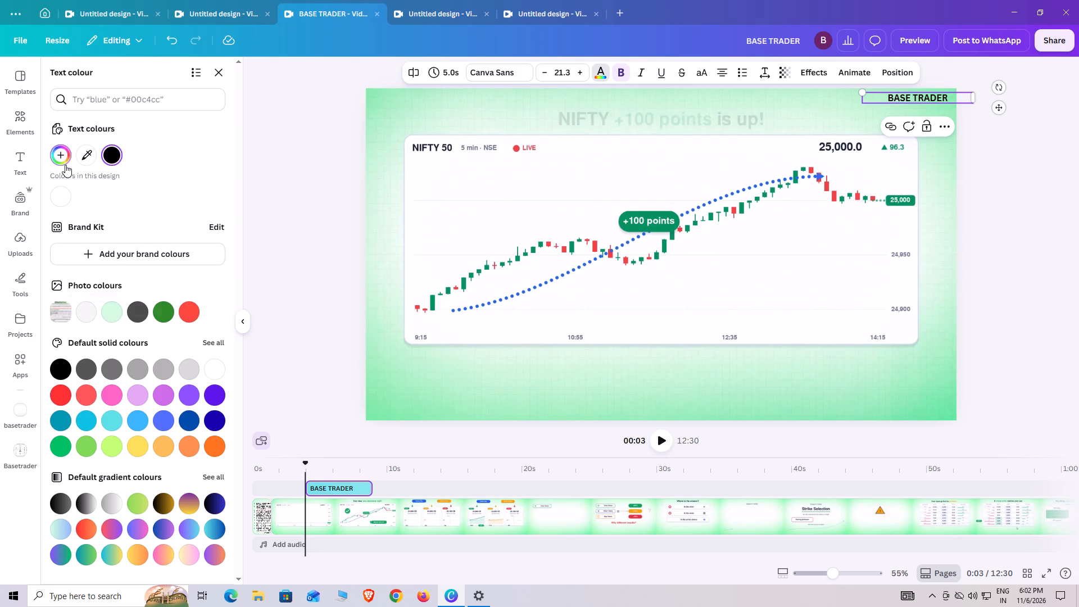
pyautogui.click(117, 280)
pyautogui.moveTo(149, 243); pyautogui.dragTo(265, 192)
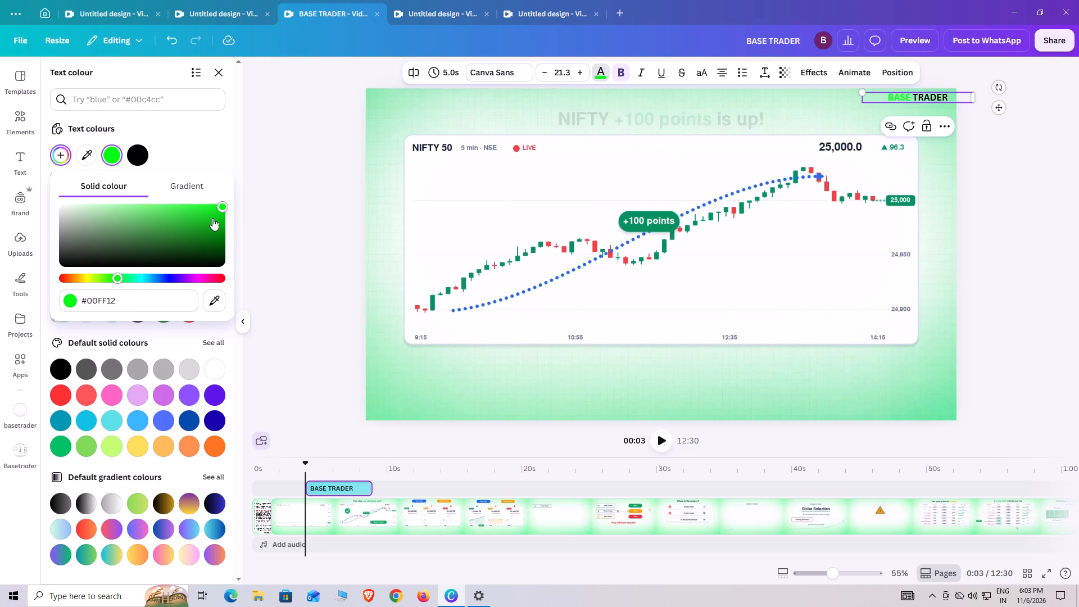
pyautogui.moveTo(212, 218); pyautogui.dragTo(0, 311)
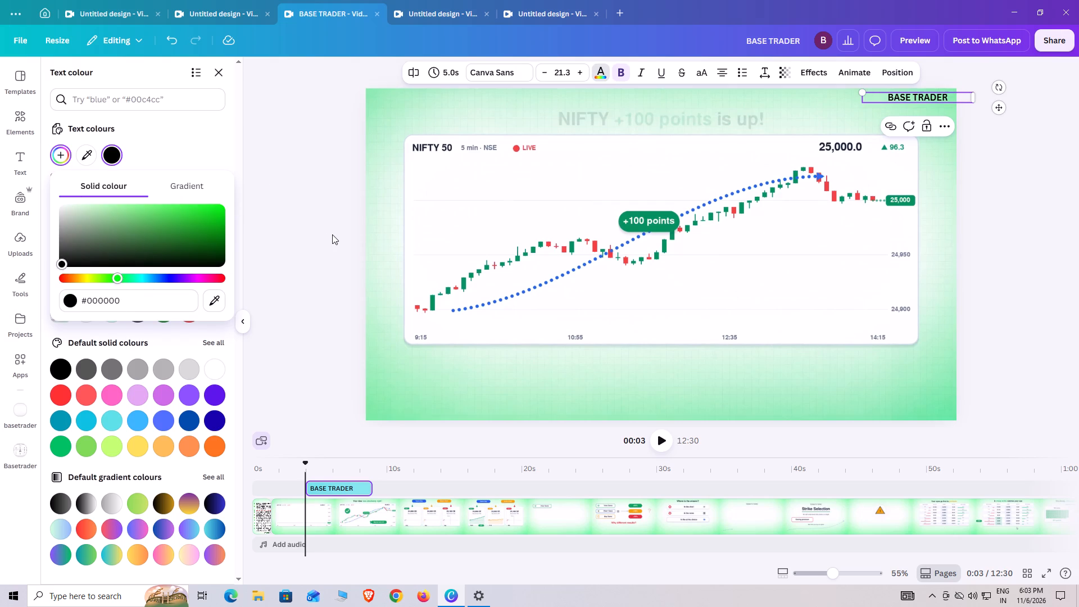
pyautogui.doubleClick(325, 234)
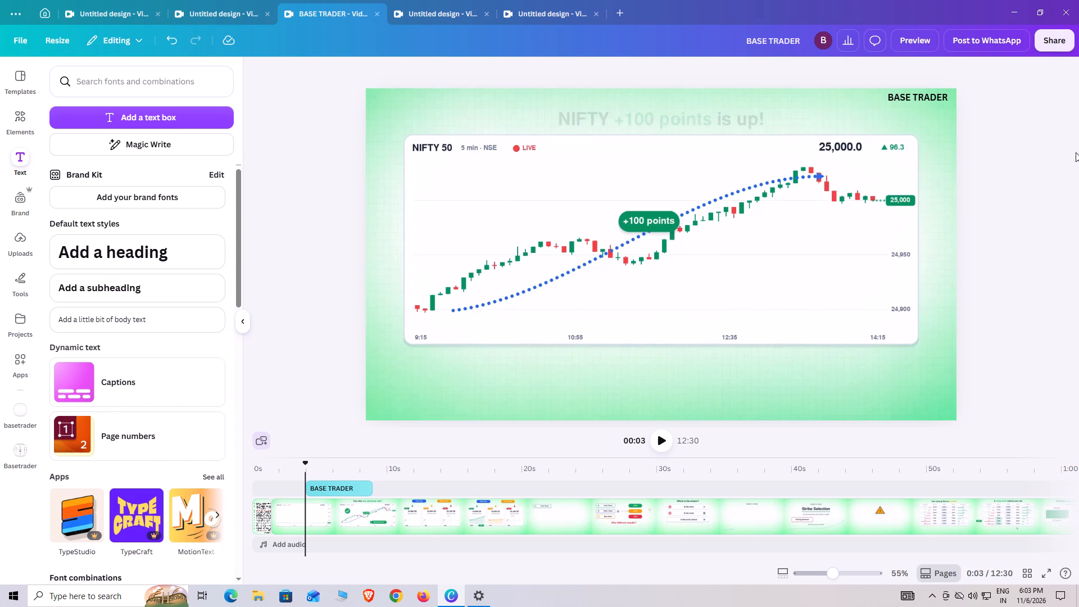
# Apply the Background text effect to the BASE TRADER text and set the effect colour to white.
pyautogui.click(935, 96)
pyautogui.click(823, 76)
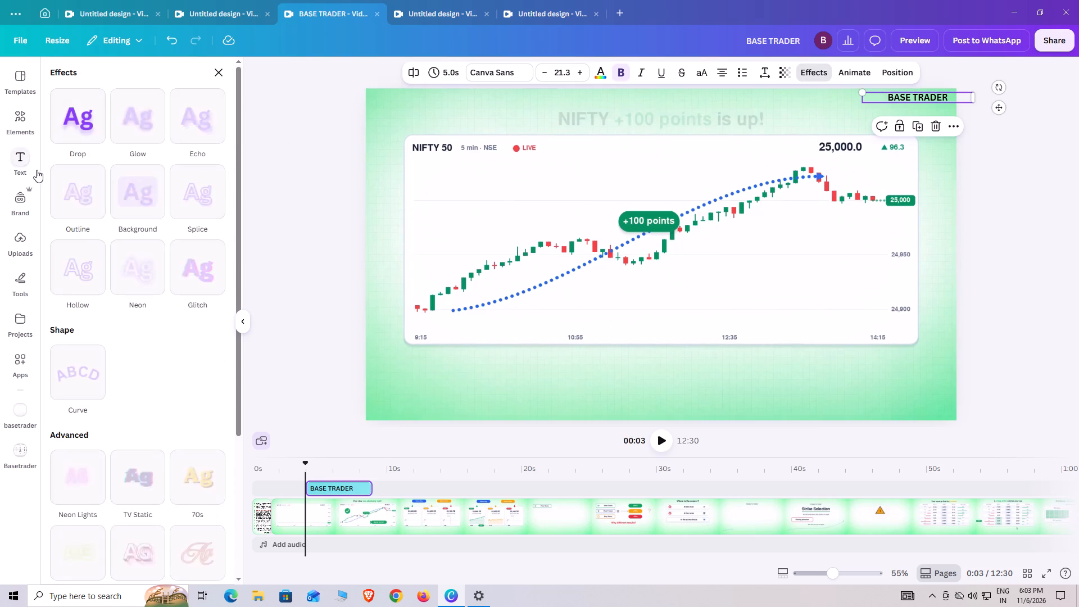
pyautogui.click(133, 189)
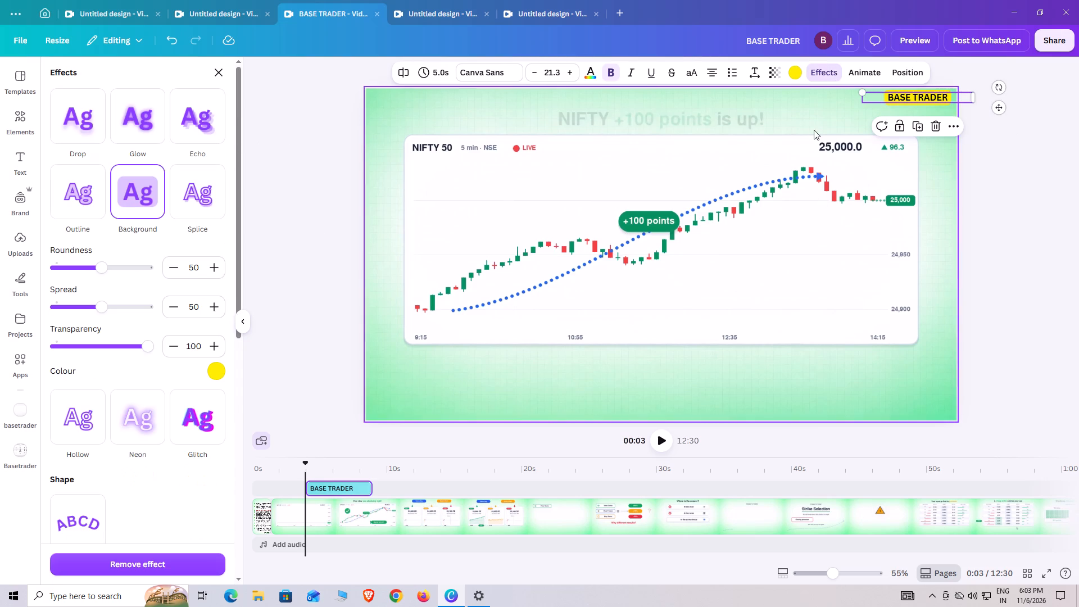
pyautogui.click(211, 374)
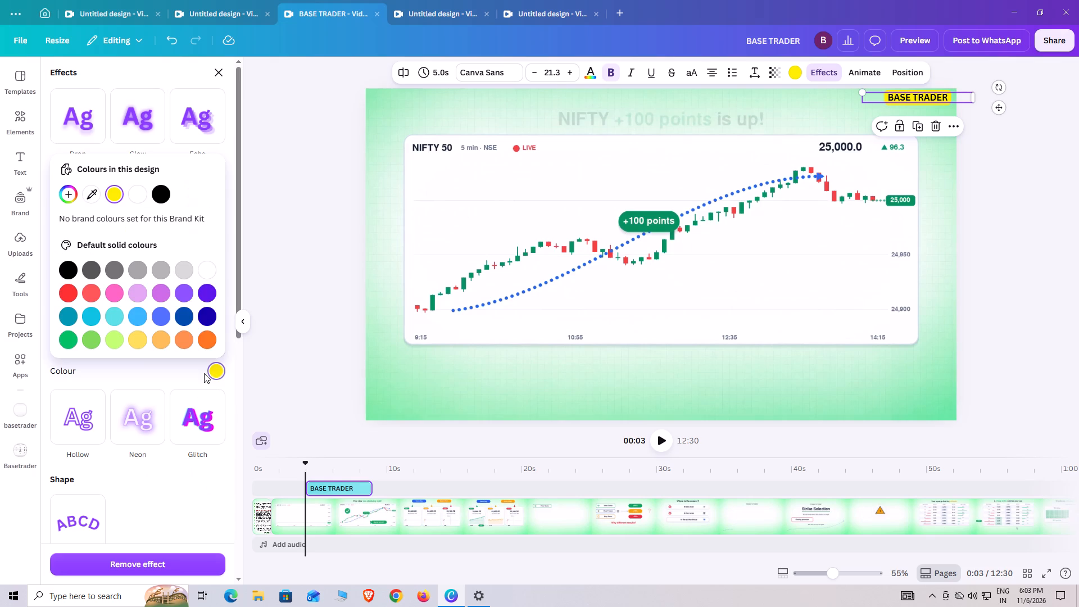
pyautogui.click(197, 266)
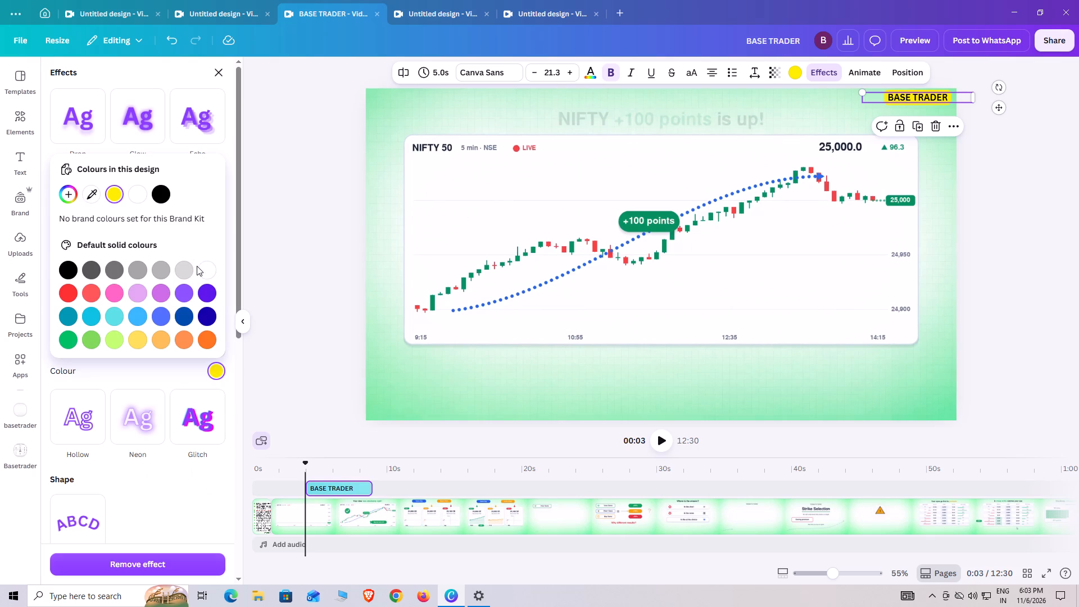
pyautogui.click(203, 266)
# Set the text colour of the whole BASE TRADER text to bright green #00FF0A.
pyautogui.click(593, 76)
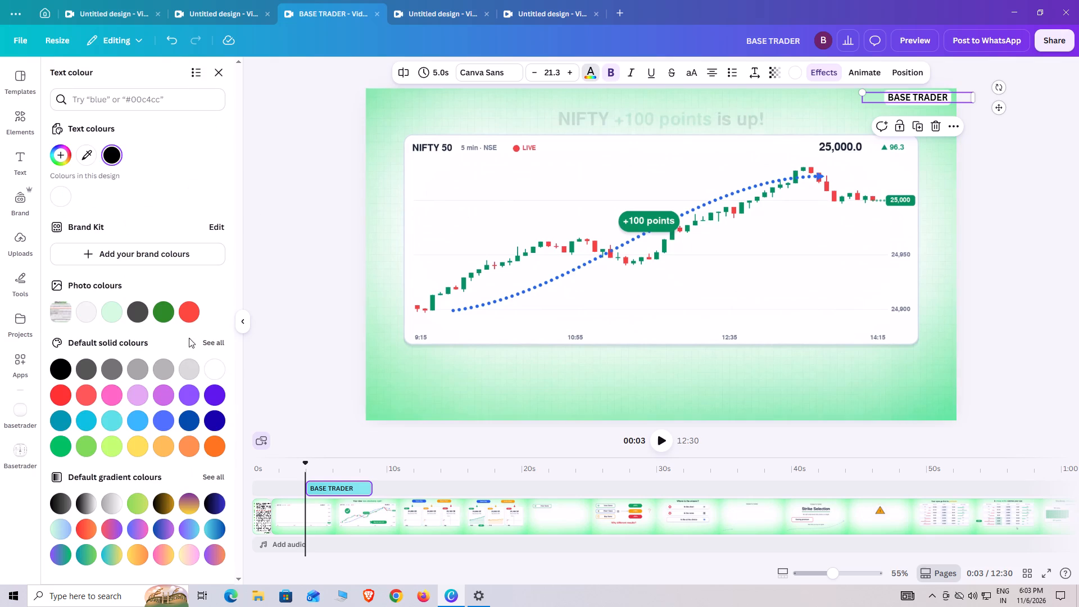
pyautogui.click(65, 157)
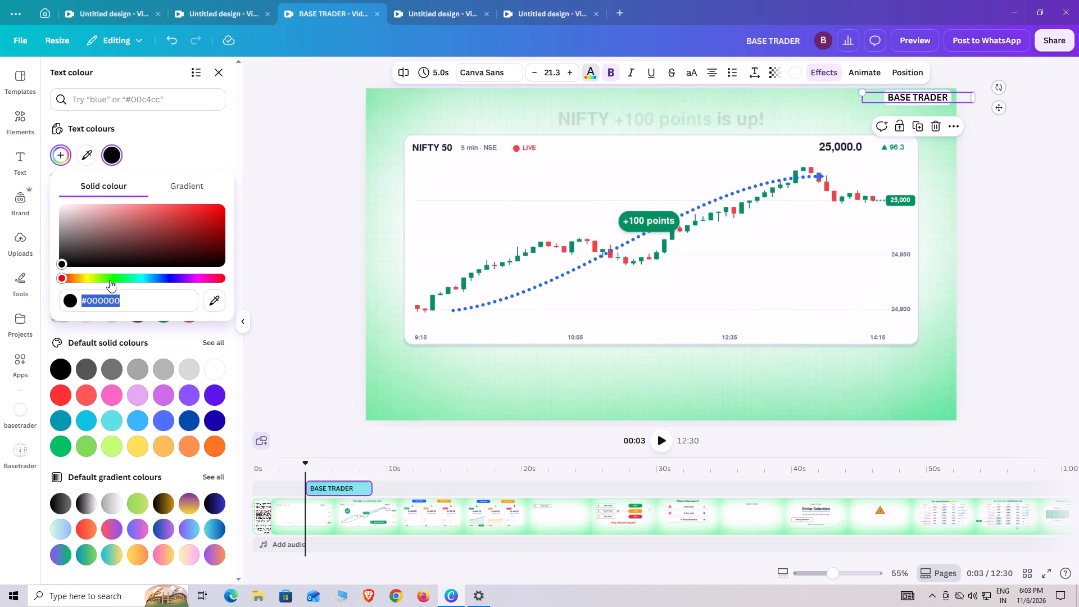
pyautogui.click(116, 280)
pyautogui.moveTo(170, 244); pyautogui.dragTo(265, 184)
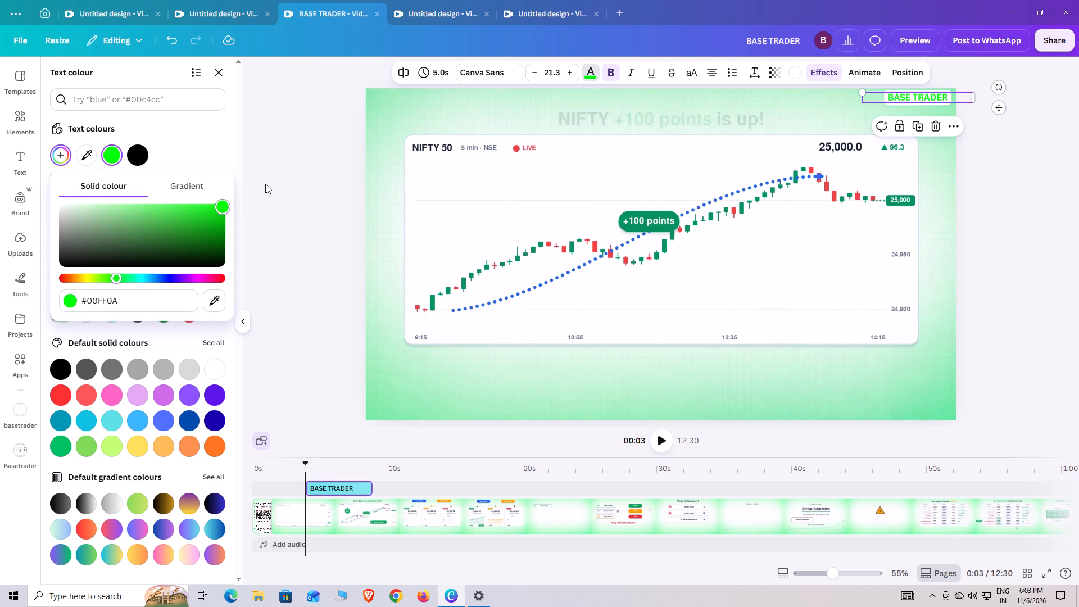
pyautogui.moveTo(265, 184); pyautogui.dragTo(266, 184)
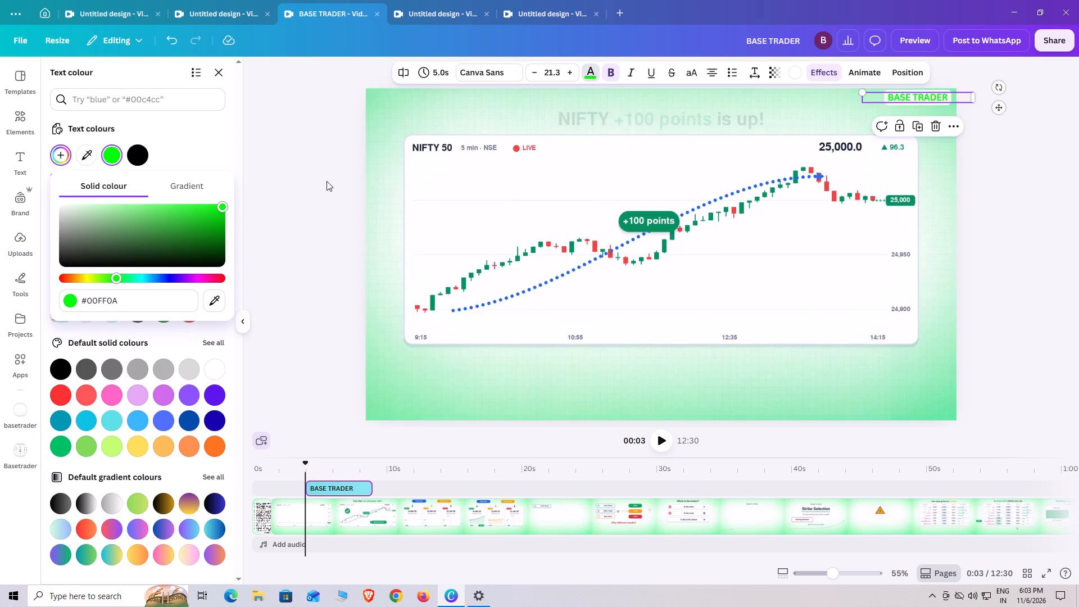
pyautogui.doubleClick(327, 181)
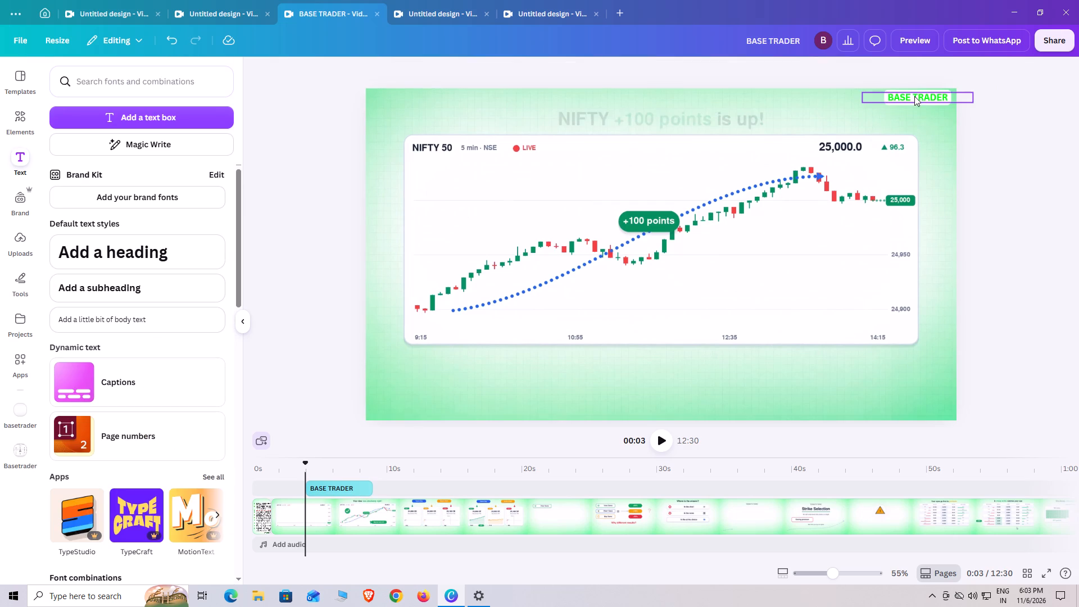
# Recolour only the word TRADER with the red photo colour, leaving BASE green.
pyautogui.tripleClick(914, 96)
pyautogui.tripleClick(914, 96)
pyautogui.click(914, 96)
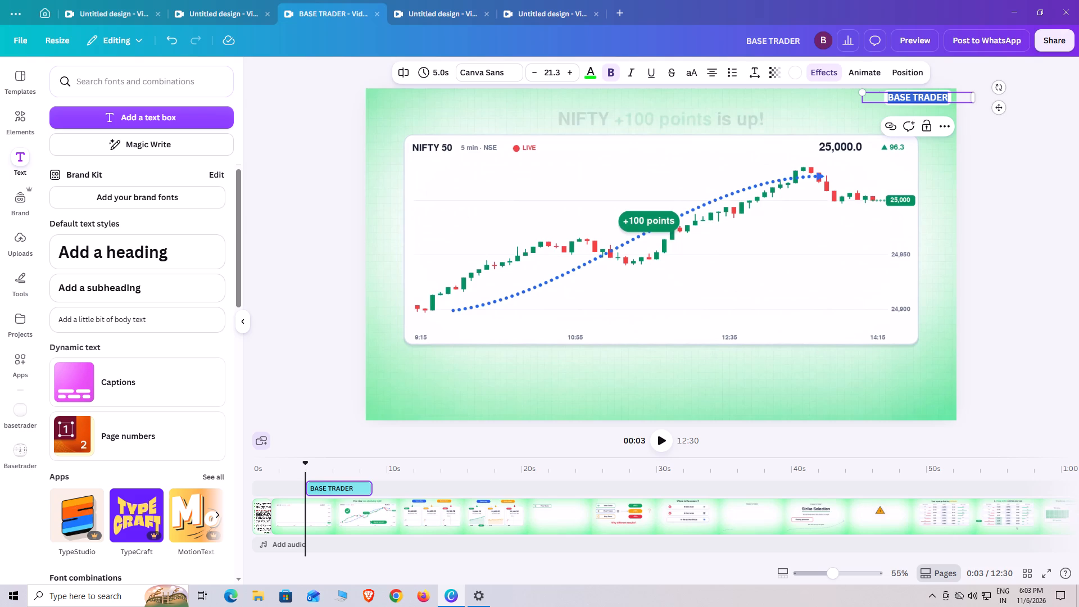
pyautogui.click(327, 210)
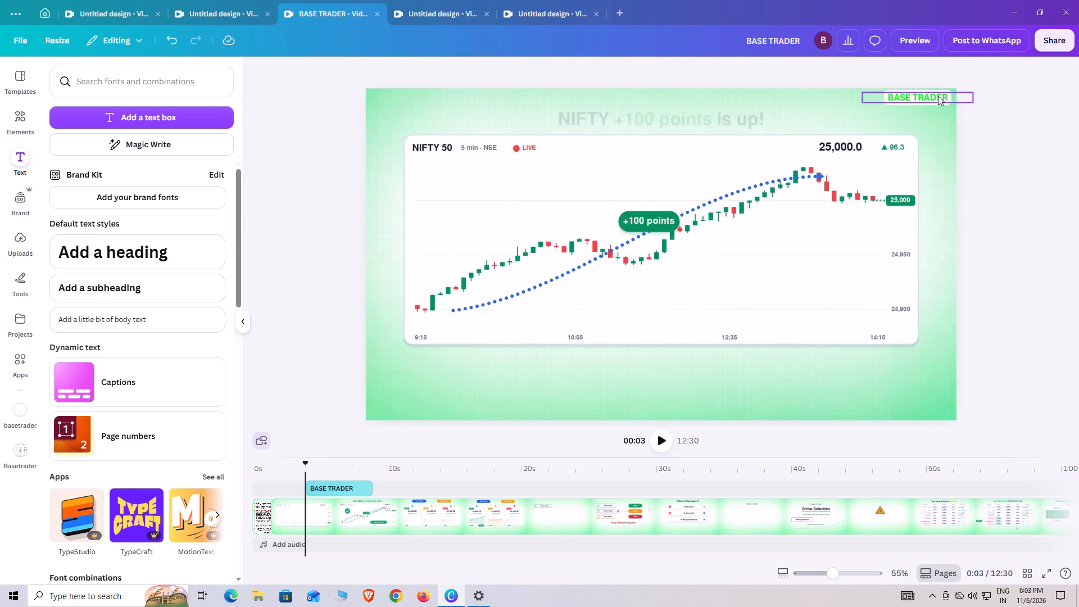
pyautogui.click(917, 99)
pyautogui.click(917, 99)
pyautogui.moveTo(913, 97); pyautogui.dragTo(973, 93)
pyautogui.click(924, 94)
pyautogui.moveTo(912, 95); pyautogui.dragTo(946, 99)
pyautogui.click(795, 72)
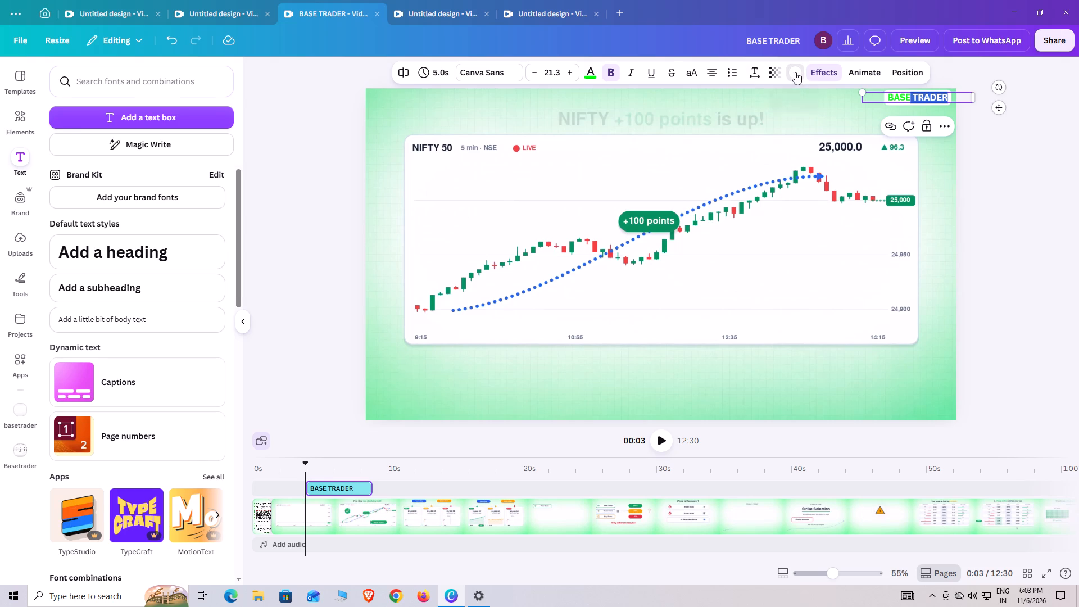
pyautogui.click(587, 73)
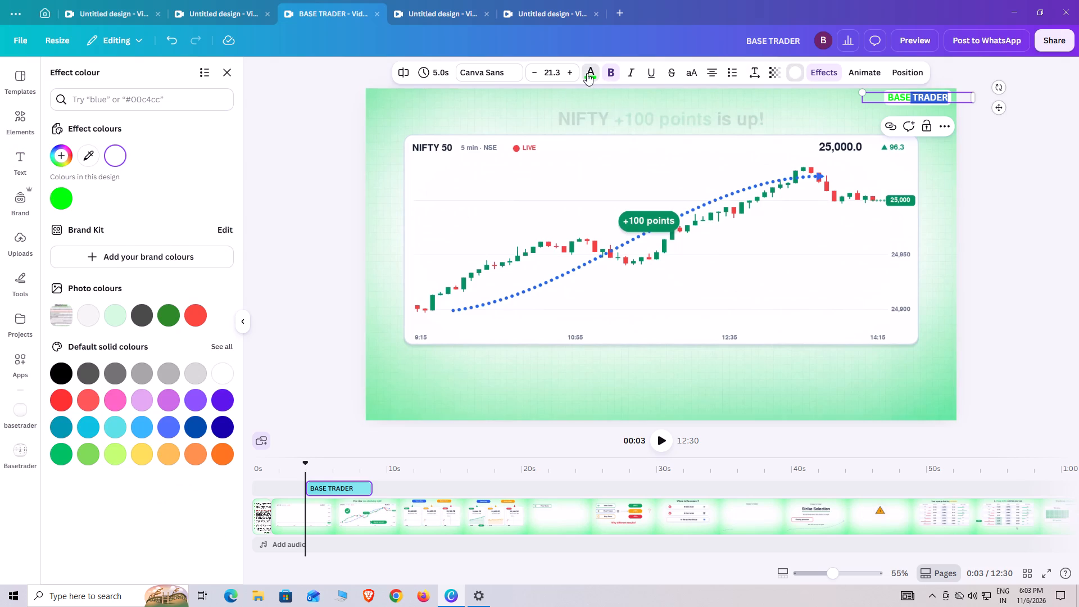
pyautogui.click(191, 309)
pyautogui.doubleClick(289, 291)
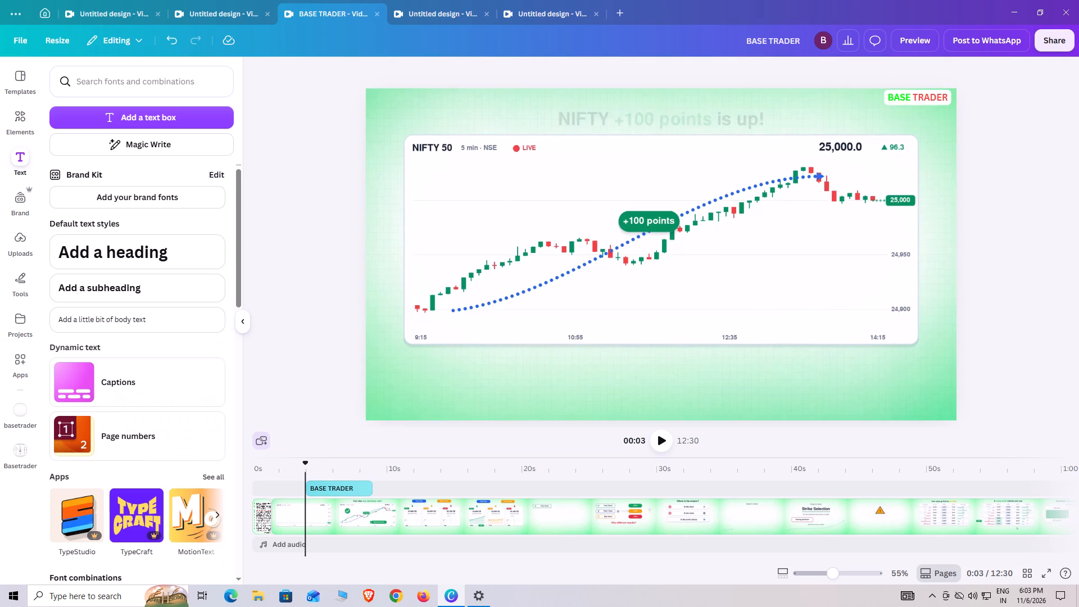
# Shrink the BASE TRADER text to about size 17.9 and keep it in the page's top-right corner.
pyautogui.click(912, 103)
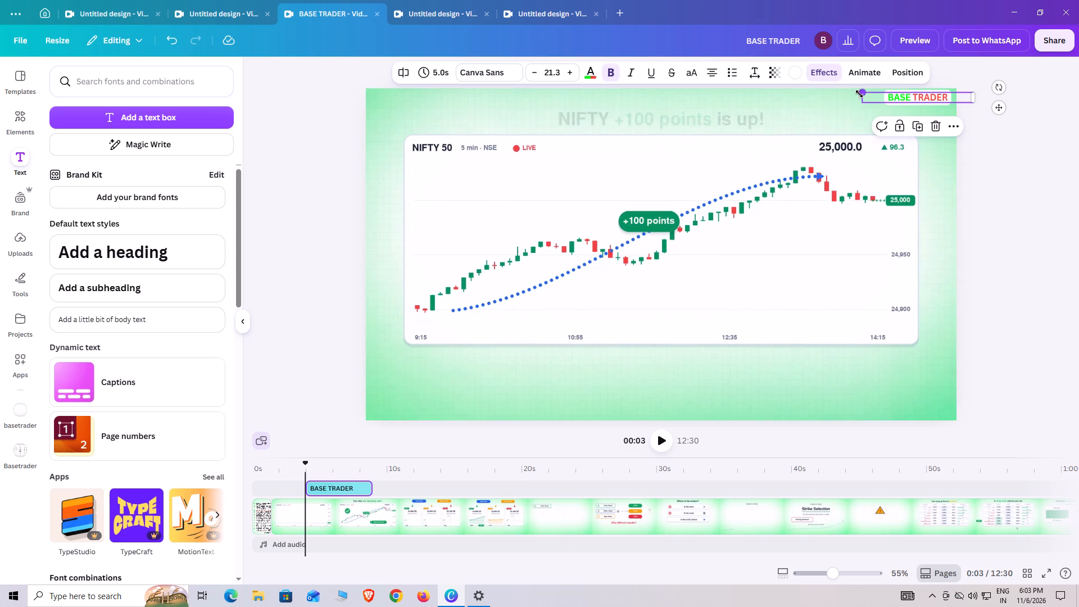
pyautogui.moveTo(860, 95); pyautogui.dragTo(877, 101)
pyautogui.click(922, 101)
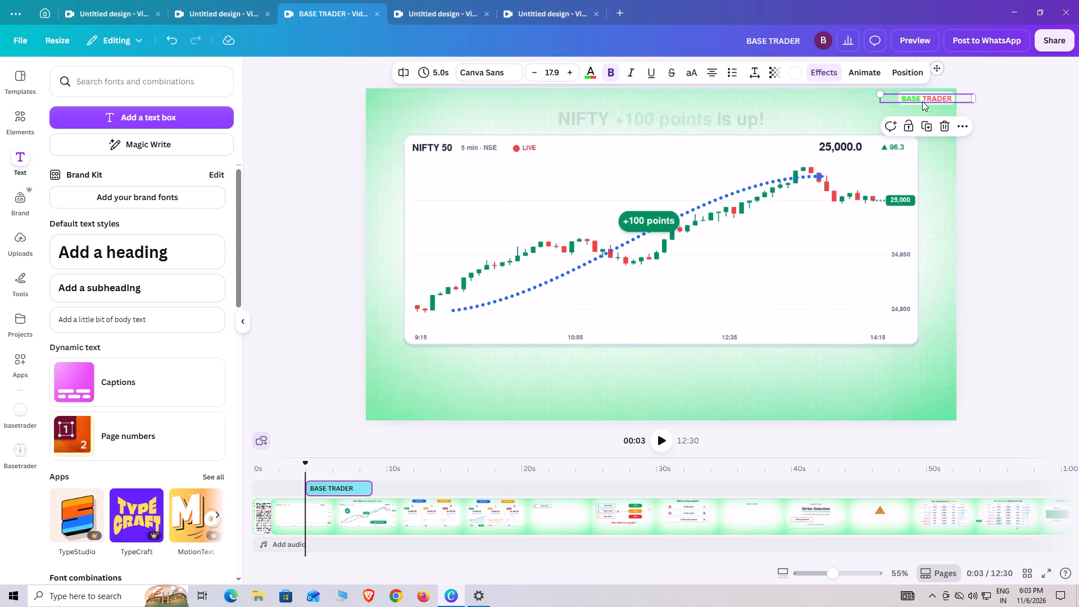
pyautogui.click(323, 253)
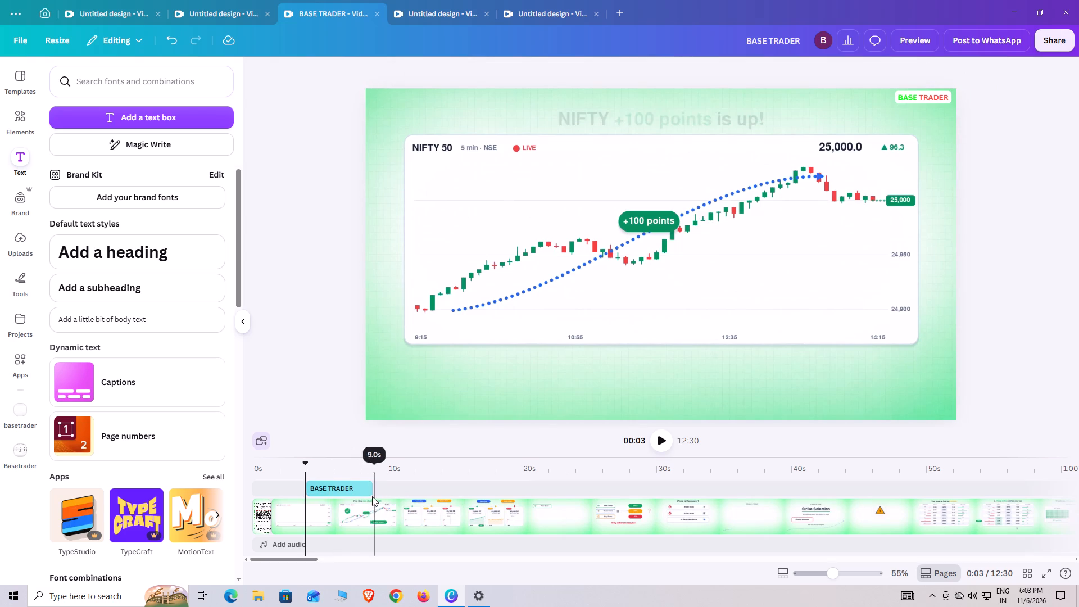
# Extend the BASE TRADER text's timing from the start of the NIFTY chart scene to the video's end, for a 12:28 duration.
pyautogui.moveTo(310, 491); pyautogui.dragTo(276, 497)
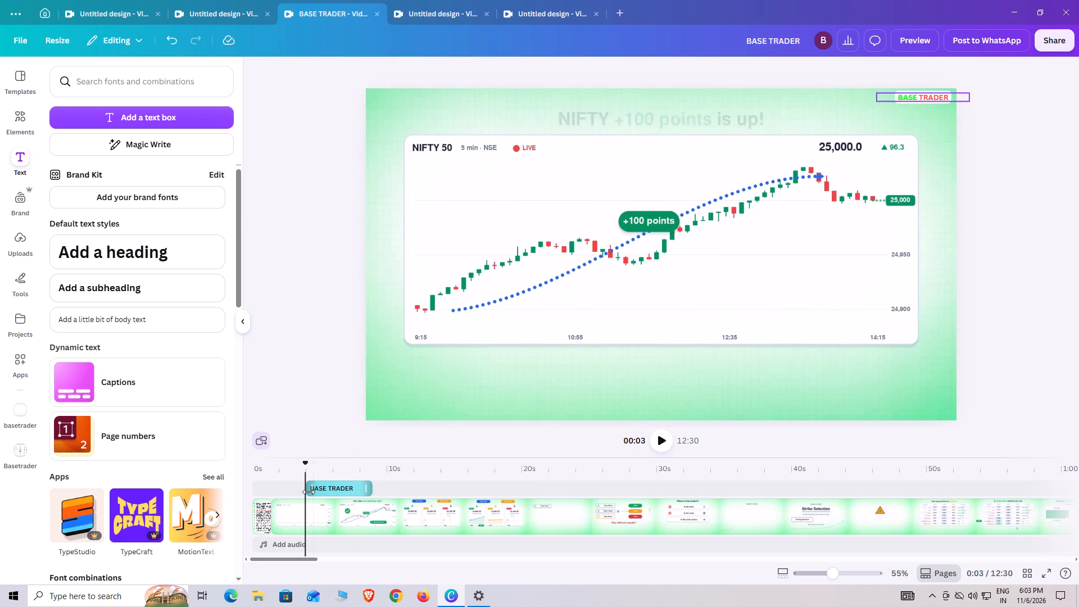
pyautogui.click(788, 577)
pyautogui.click(799, 573)
pyautogui.moveTo(273, 489); pyautogui.dragTo(1078, 472)
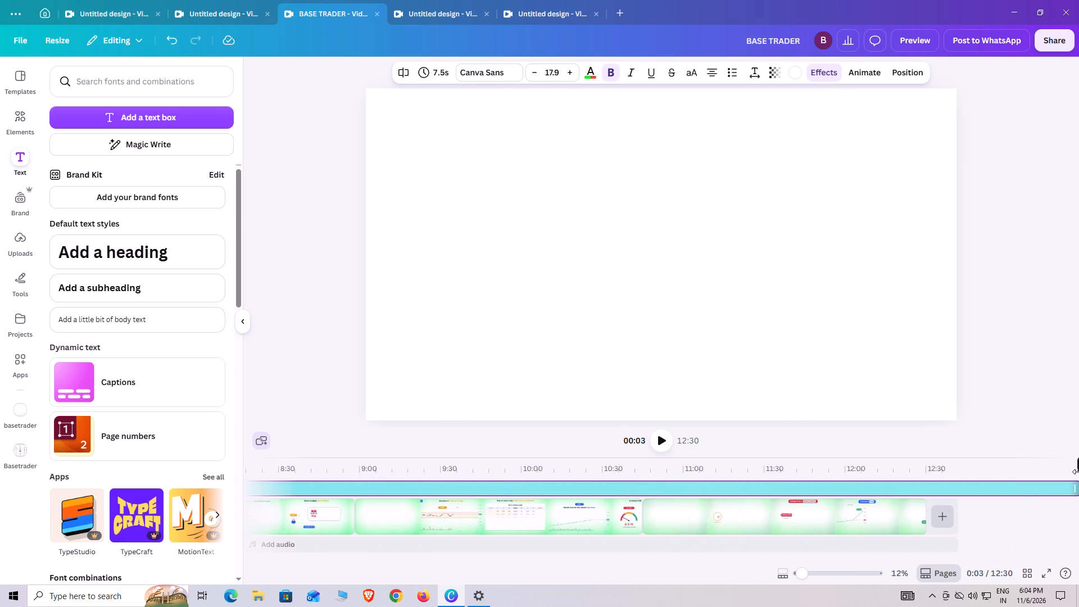
pyautogui.moveTo(1078, 472); pyautogui.dragTo(1033, 484)
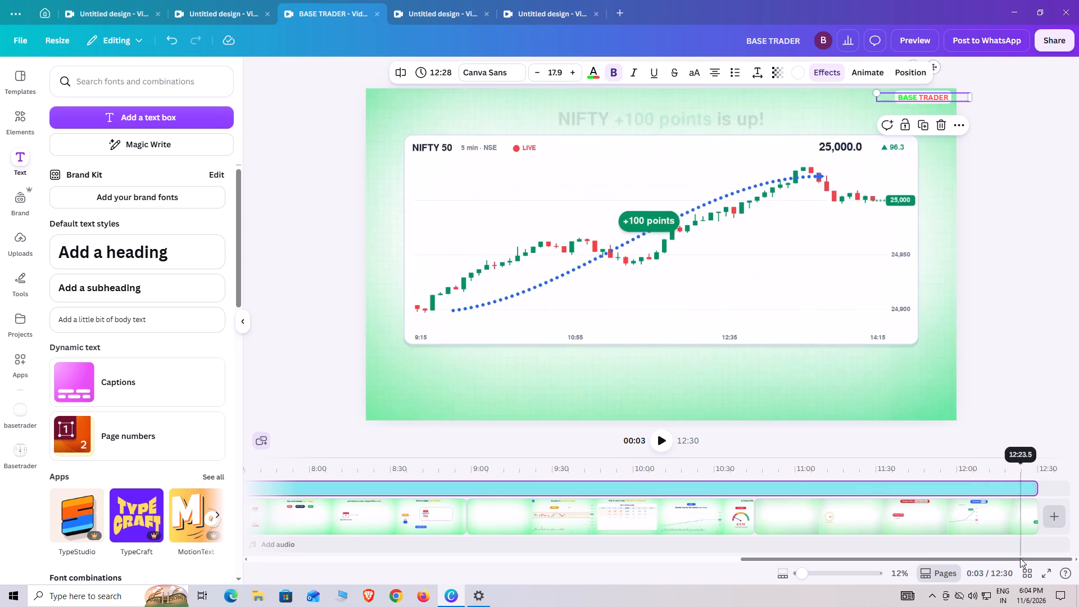
# Return to the beginning of the video and play it through to about 00:25 to check the BASE TRADER text.
pyautogui.moveTo(811, 573); pyautogui.dragTo(820, 573)
pyautogui.moveTo(896, 562); pyautogui.dragTo(879, 561)
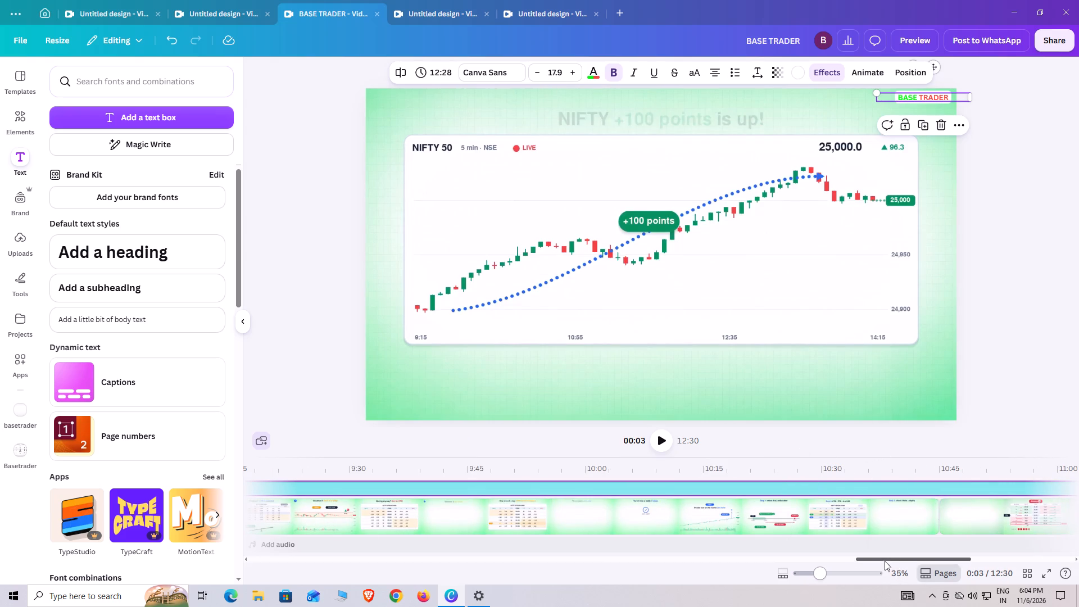
pyautogui.moveTo(891, 559); pyautogui.dragTo(225, 547)
pyautogui.click(255, 480)
pyautogui.click(650, 438)
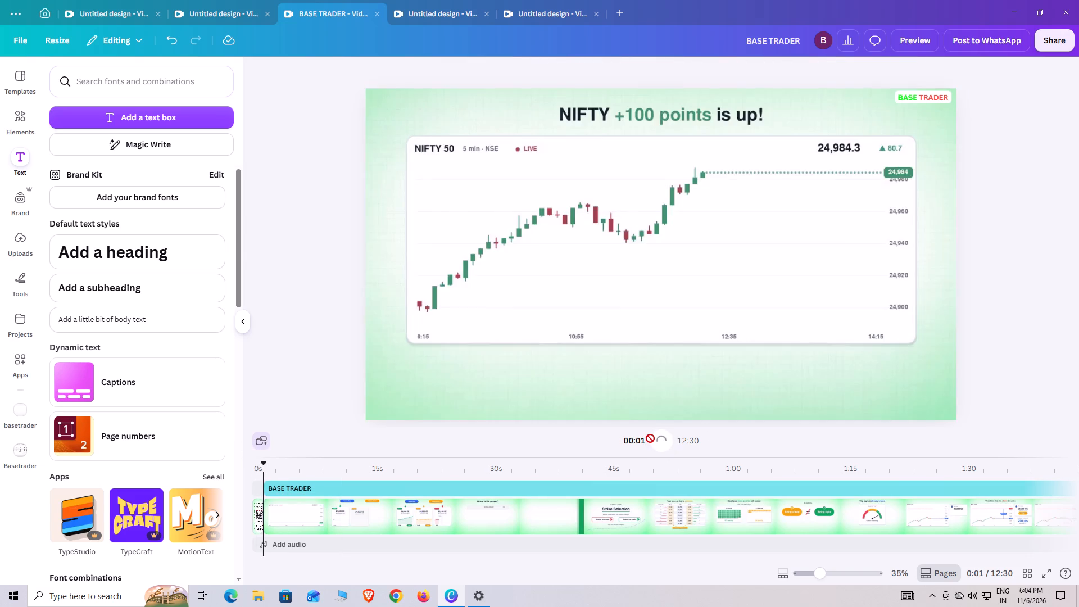
pyautogui.moveTo(281, 465); pyautogui.dragTo(230, 473)
pyautogui.click(666, 437)
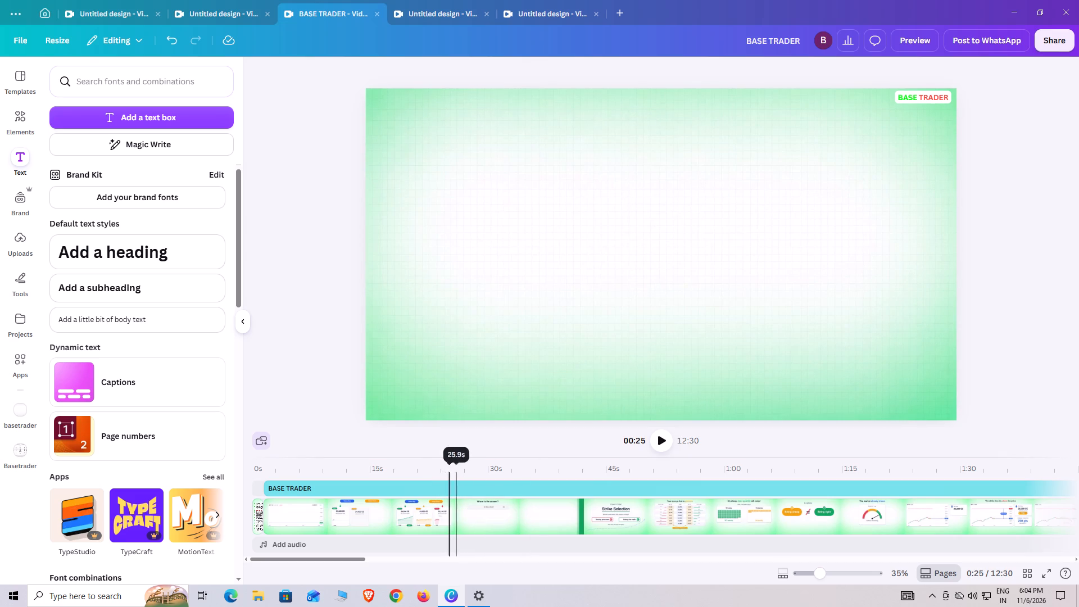
# Move the playhead back to about 19.9 s, replay the scene and pause at about 00:24.
pyautogui.moveTo(450, 464); pyautogui.dragTo(410, 472)
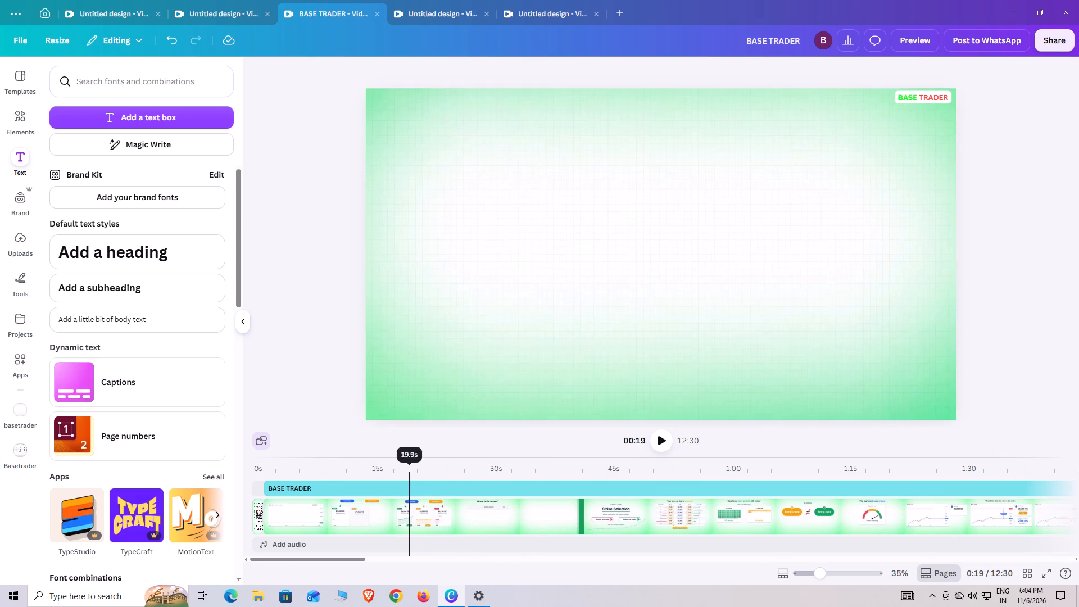
pyautogui.click(665, 442)
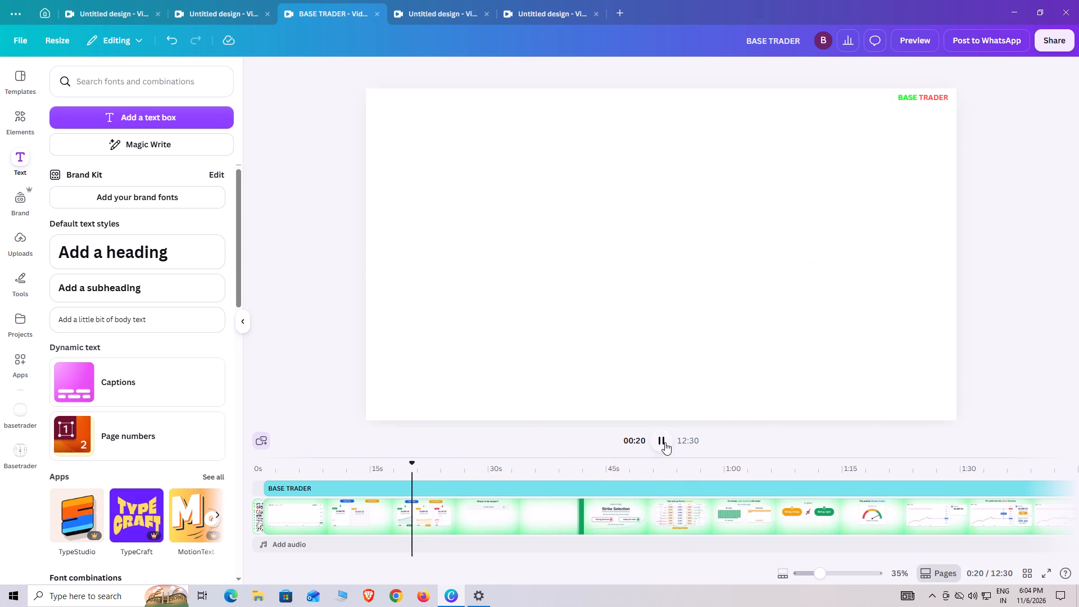
pyautogui.moveTo(822, 571); pyautogui.dragTo(840, 566)
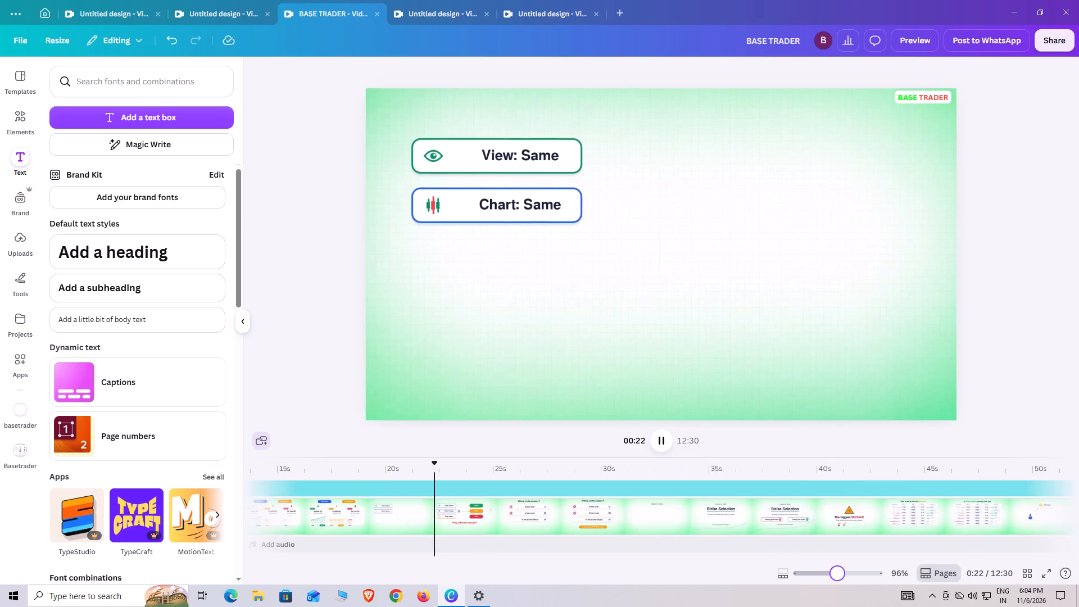
pyautogui.moveTo(840, 566); pyautogui.dragTo(858, 563)
pyautogui.click(664, 439)
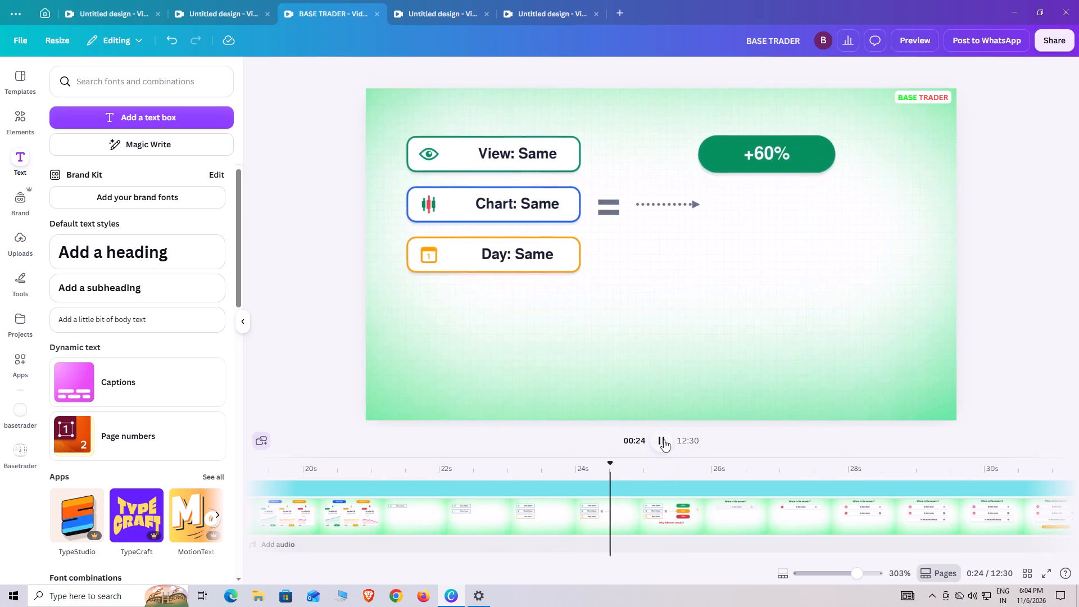
# Play the video on to about 1:01, return to the Cheap! scene, replay it and pause at about 00:56.
pyautogui.click(664, 440)
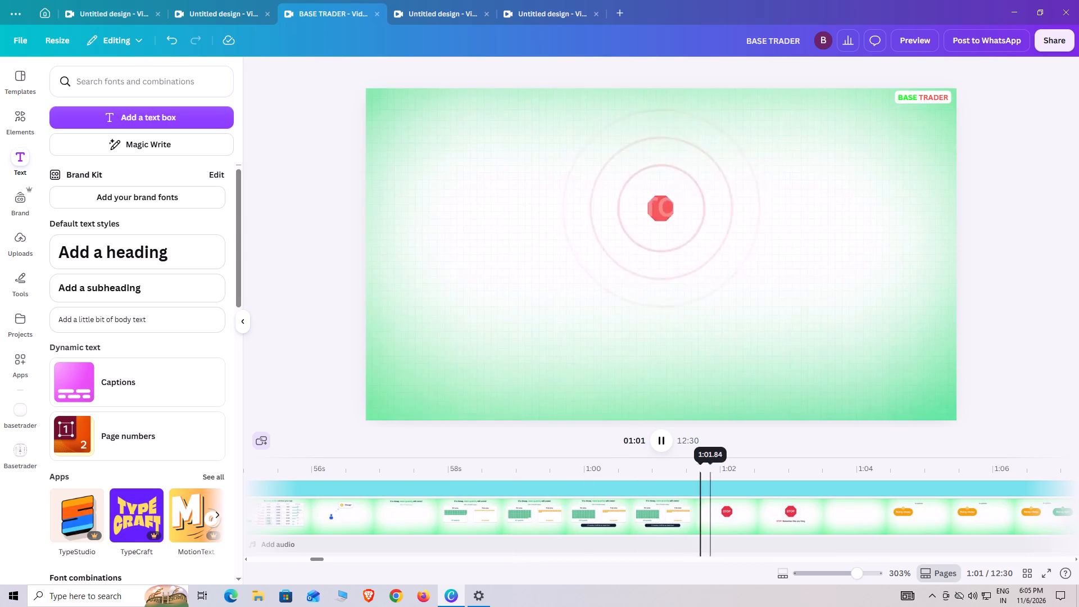
pyautogui.moveTo(713, 469); pyautogui.dragTo(316, 491)
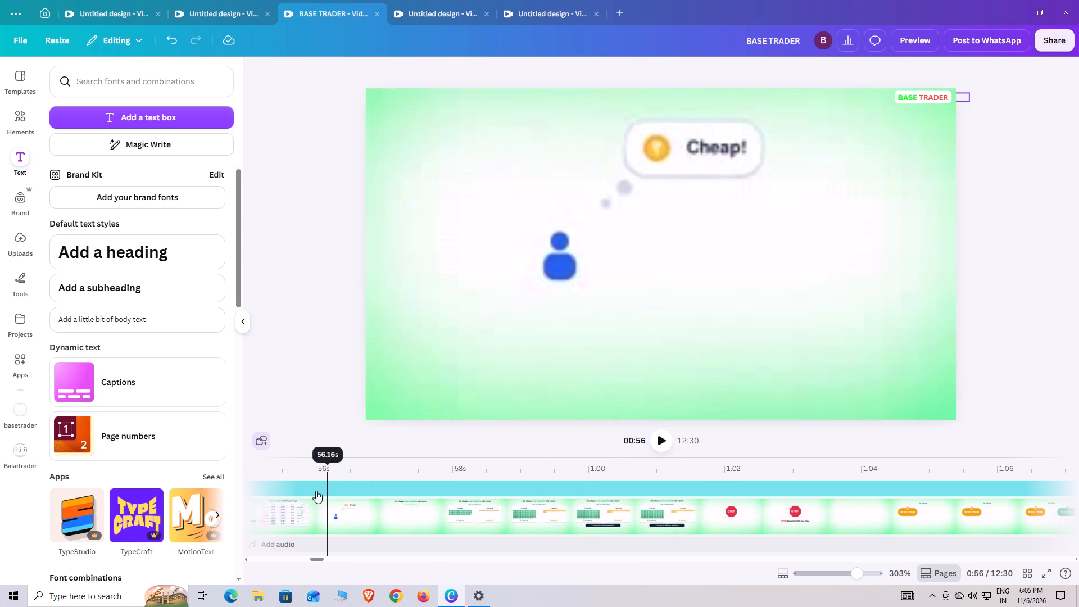
pyautogui.moveTo(316, 491); pyautogui.dragTo(291, 491)
pyautogui.click(661, 448)
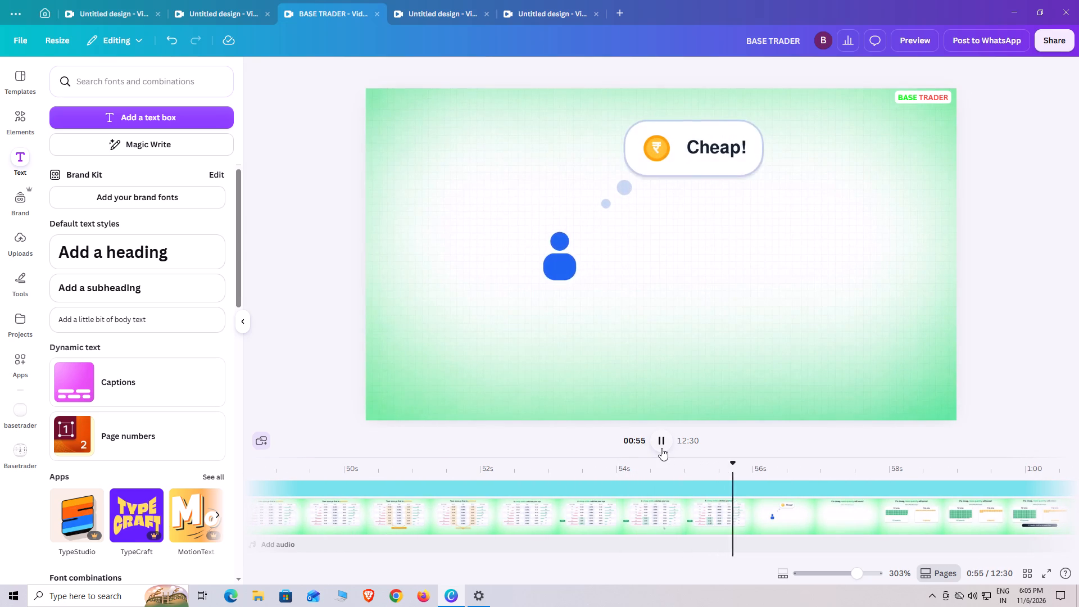
pyautogui.click(661, 448)
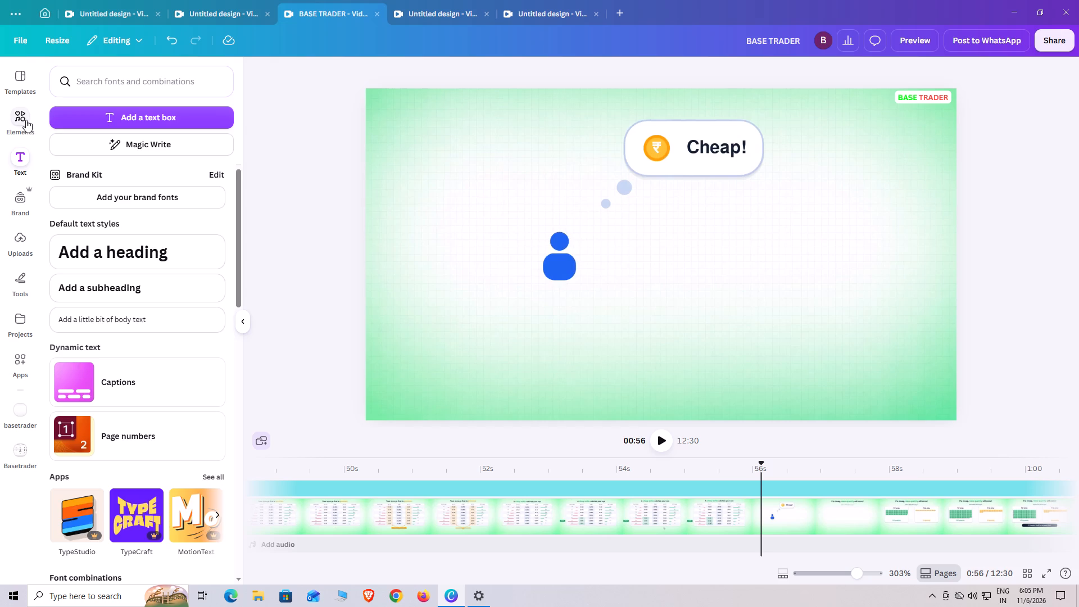
# Search the elements library for MAN.
pyautogui.click(26, 120)
pyautogui.click(149, 91)
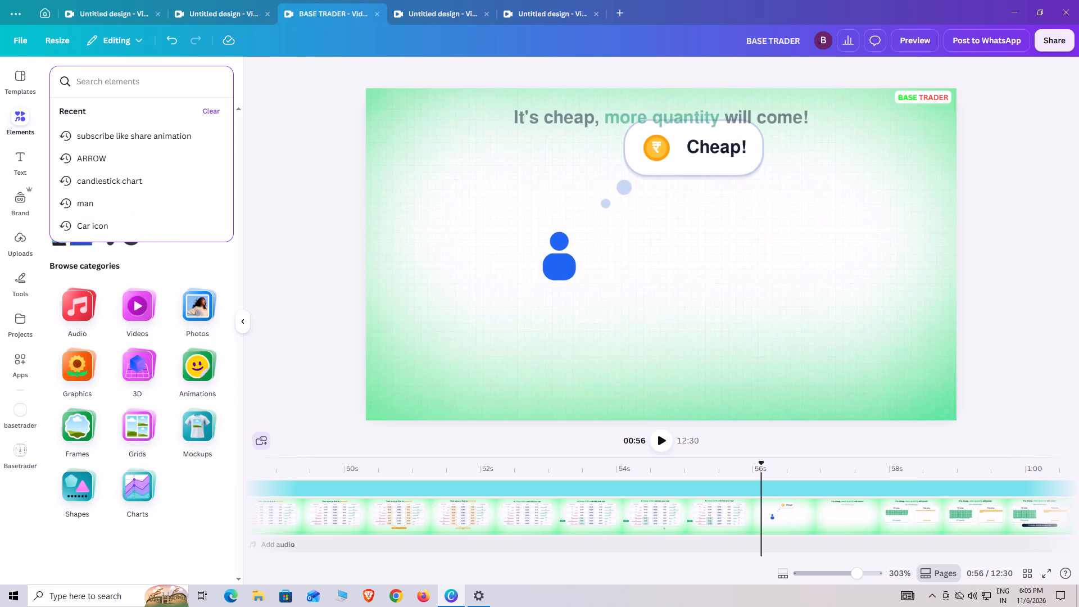
pyautogui.write('MAN')
pyautogui.press('space')
pyautogui.press('Return')
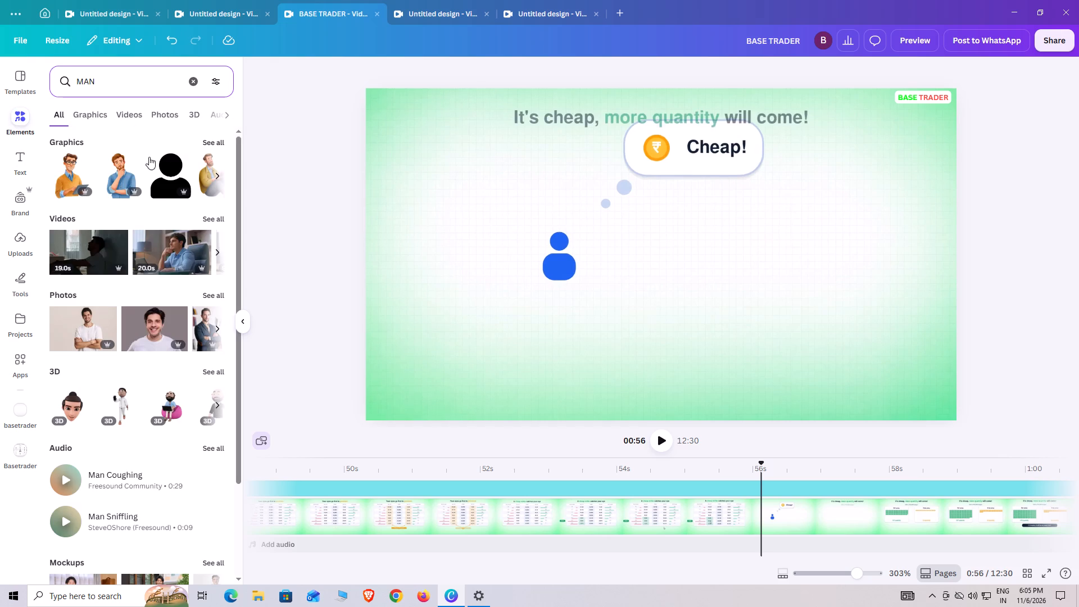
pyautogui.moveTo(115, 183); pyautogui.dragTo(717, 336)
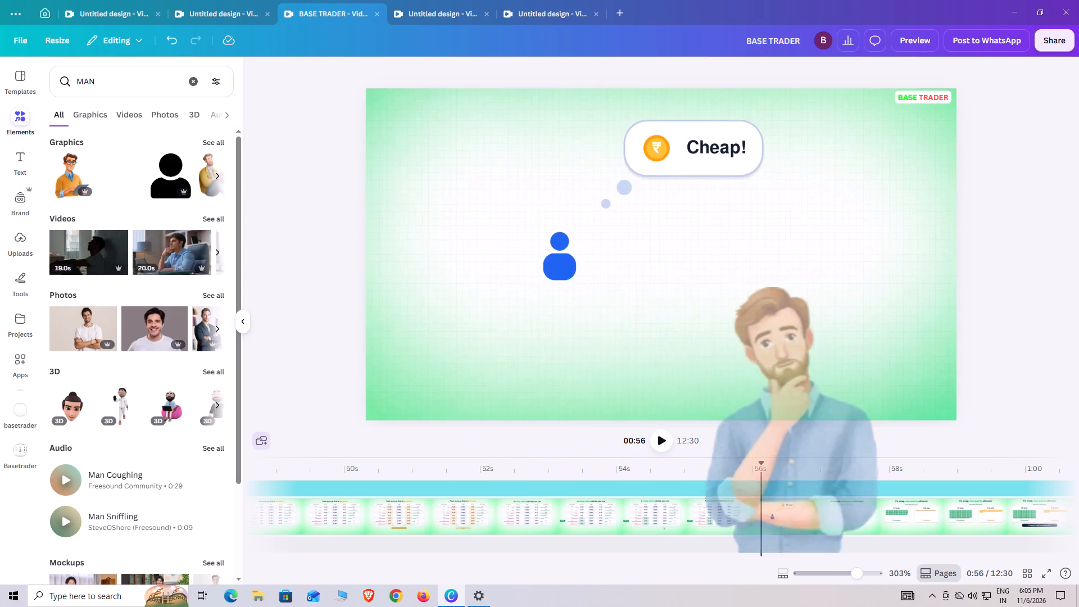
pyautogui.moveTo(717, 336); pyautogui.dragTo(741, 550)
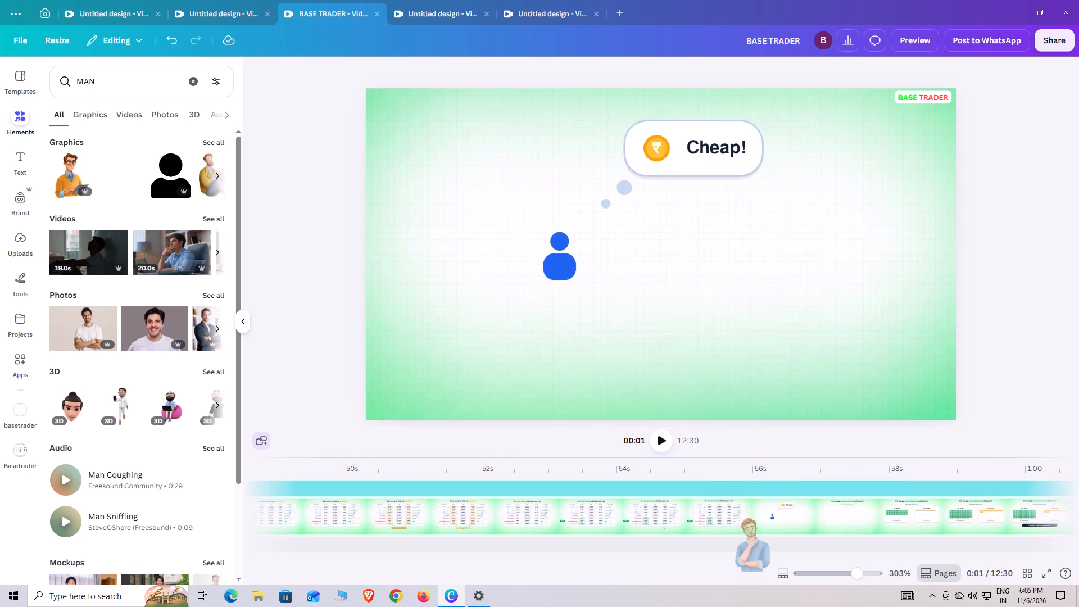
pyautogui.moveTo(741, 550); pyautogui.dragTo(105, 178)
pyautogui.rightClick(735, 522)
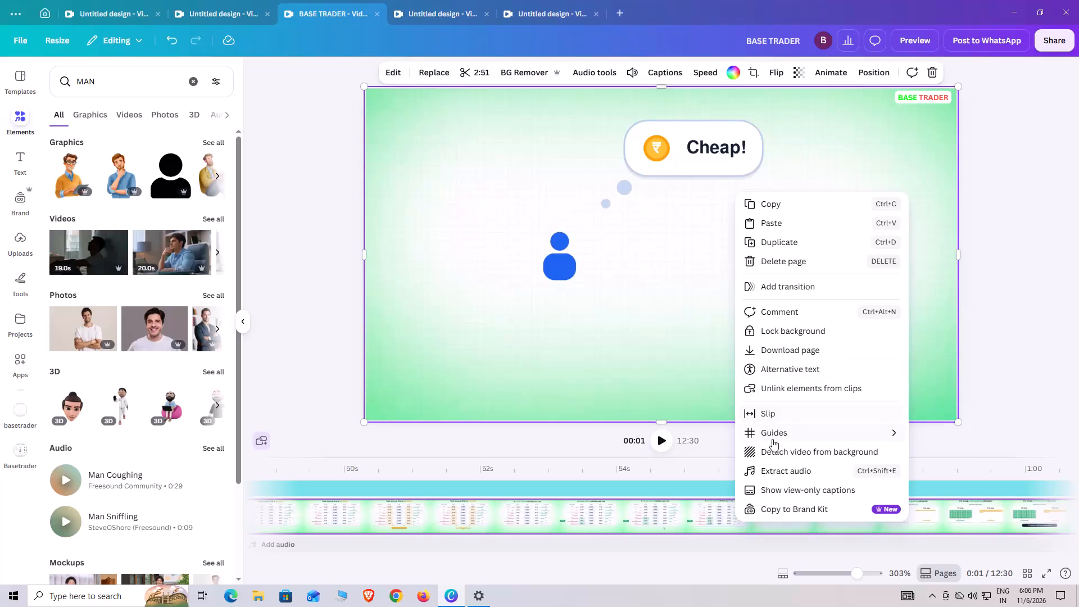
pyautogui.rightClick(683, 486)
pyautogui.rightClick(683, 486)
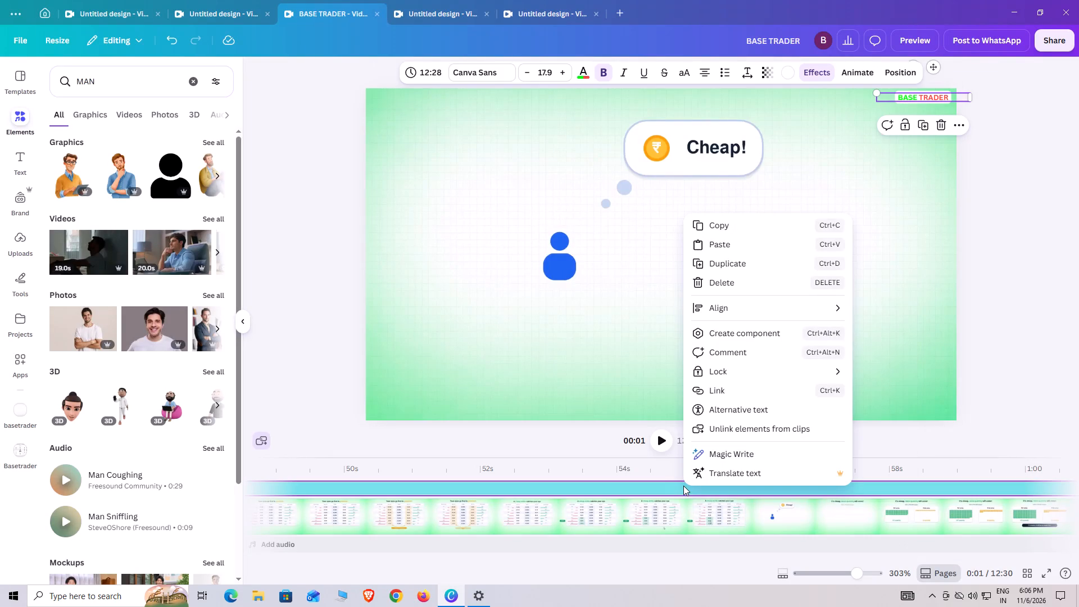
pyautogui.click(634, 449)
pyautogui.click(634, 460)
# Add the graphic of the thinking bearded man in a blue shirt to the timeline at about 54.8 s.
pyautogui.click(673, 509)
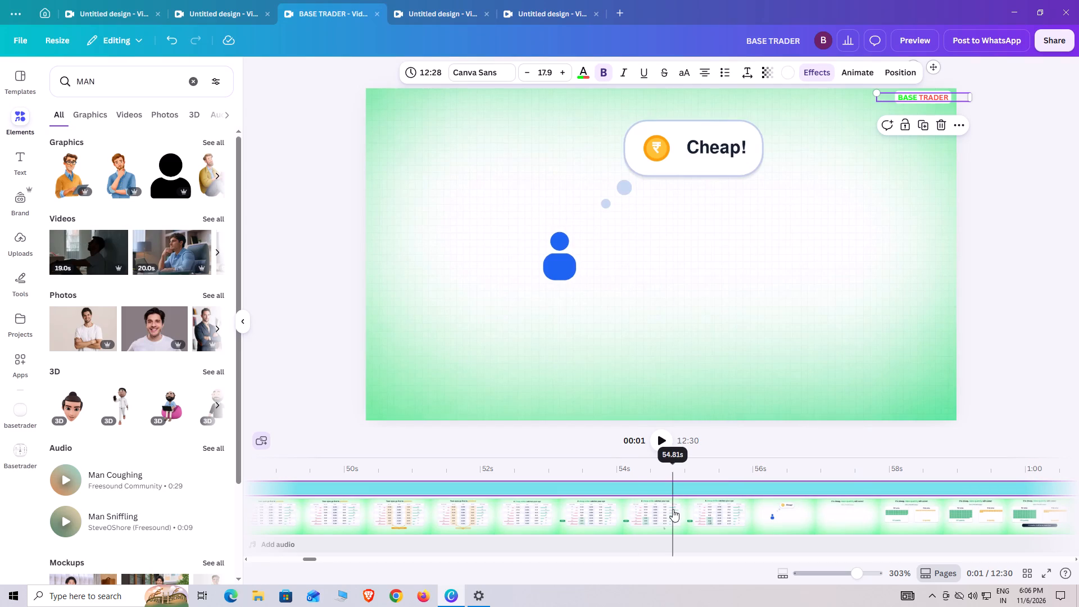
pyautogui.rightClick(686, 528)
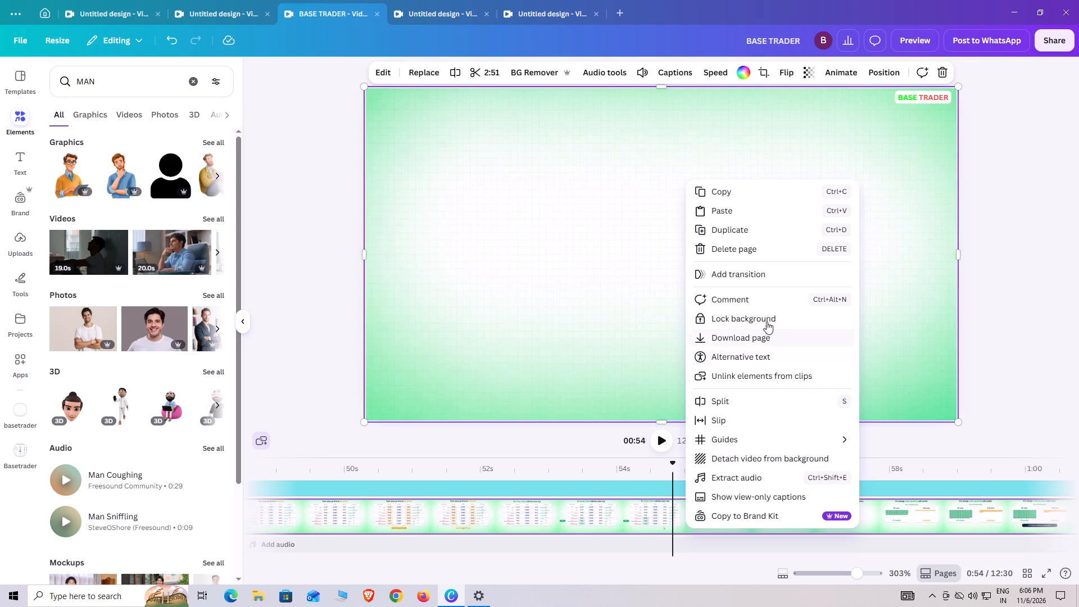
pyautogui.click(956, 392)
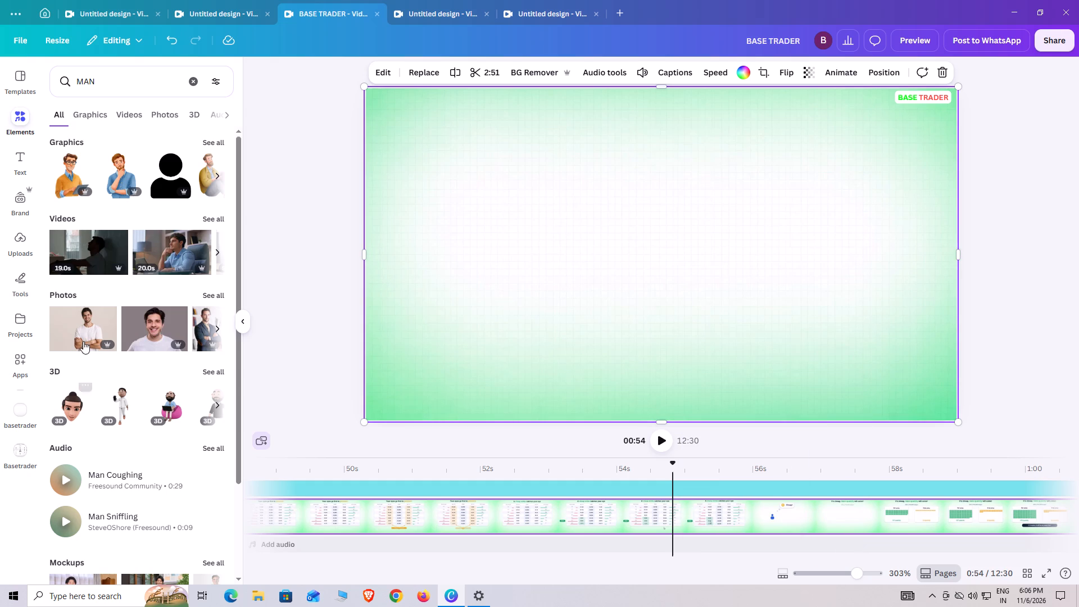
pyautogui.moveTo(119, 174); pyautogui.dragTo(652, 284)
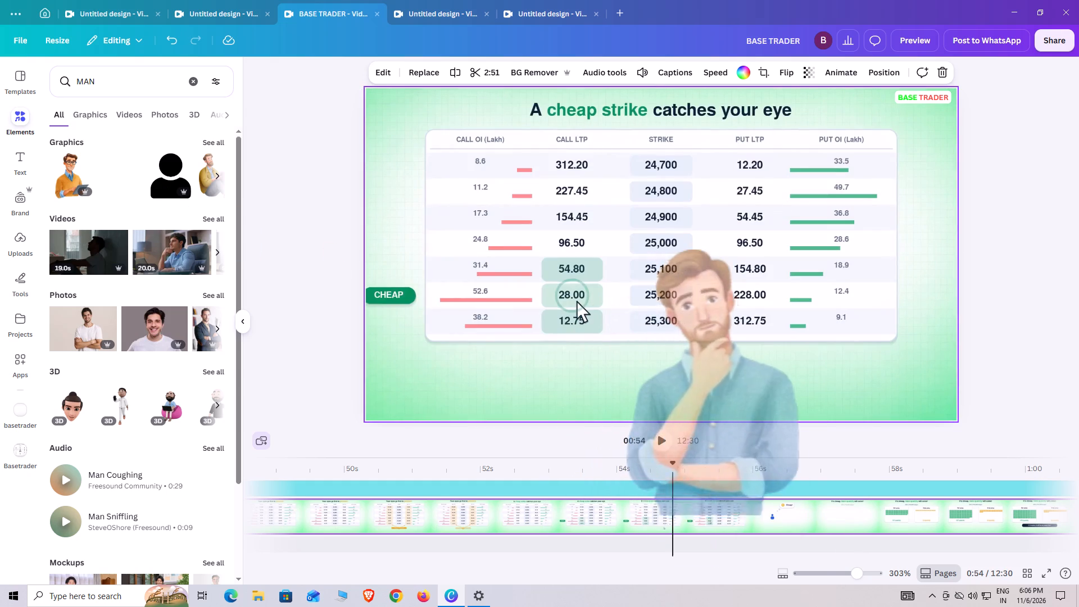
pyautogui.moveTo(652, 284); pyautogui.dragTo(699, 486)
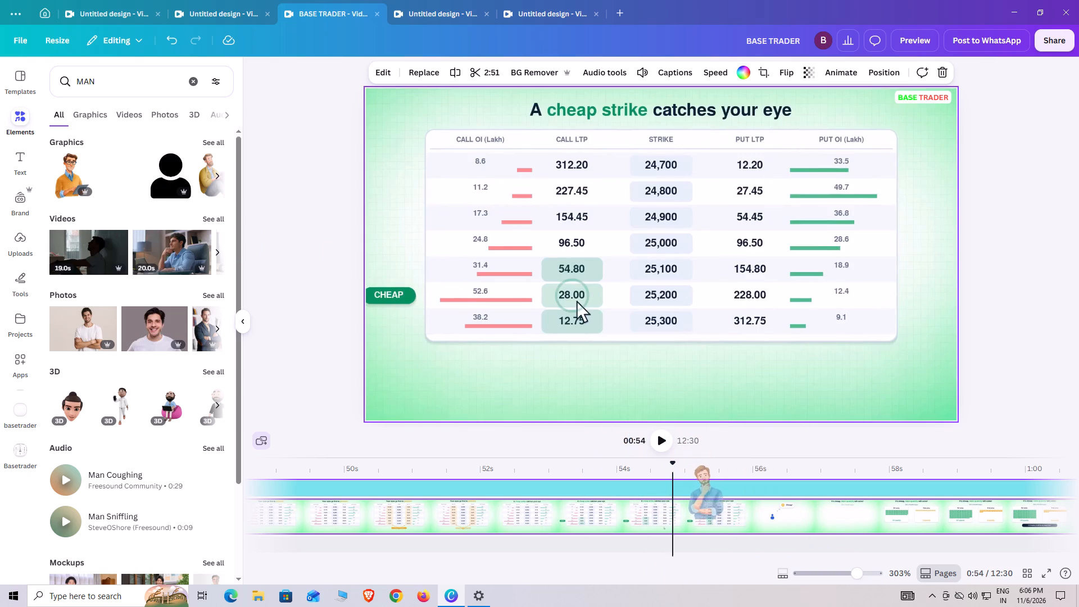
pyautogui.moveTo(699, 486); pyautogui.dragTo(700, 486)
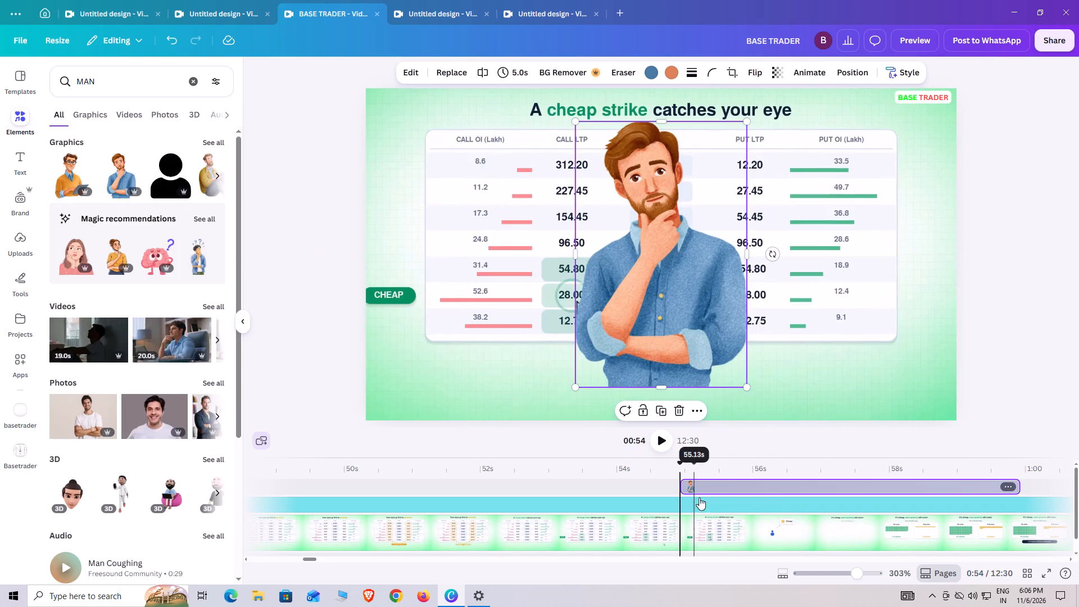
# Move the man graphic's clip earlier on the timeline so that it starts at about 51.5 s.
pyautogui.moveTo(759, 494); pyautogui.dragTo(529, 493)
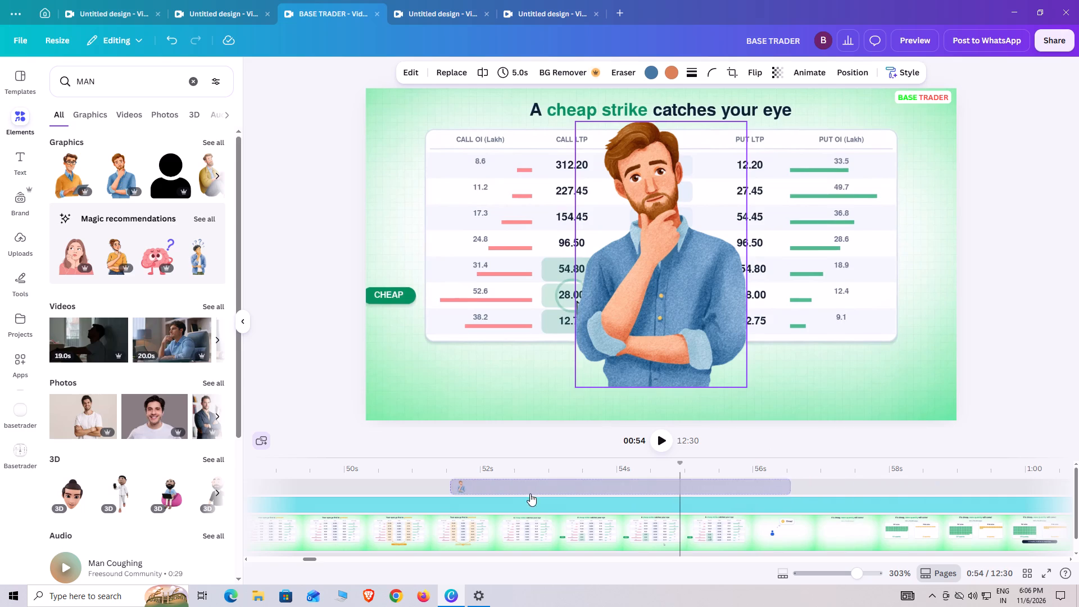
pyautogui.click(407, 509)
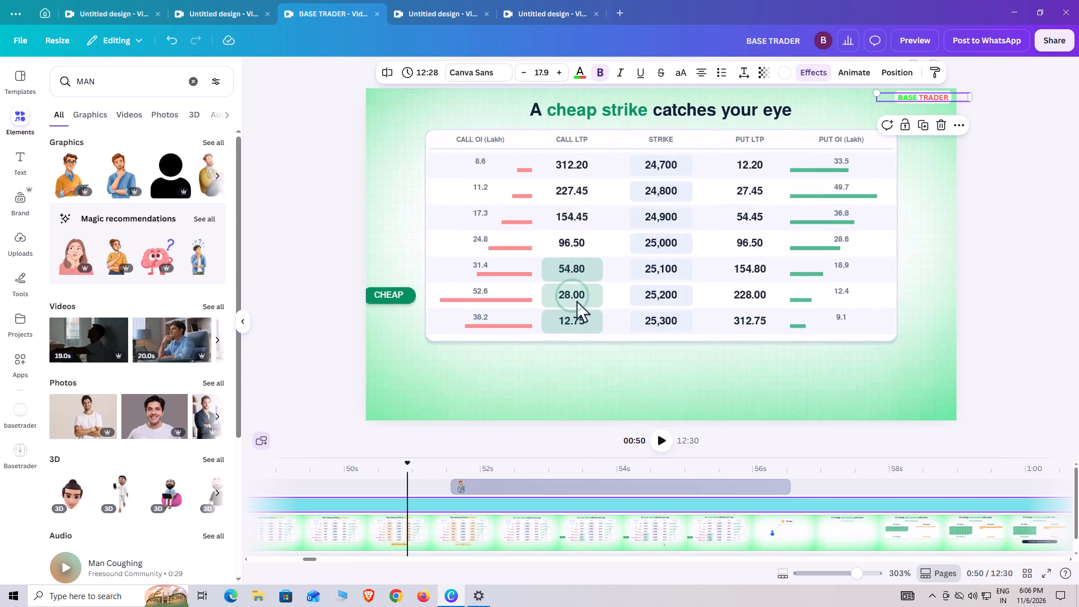
# Scrub between about 49 s and 55 s to examine the man graphic's timing against the cheap-strike and Cheap! scenes.
pyautogui.moveTo(412, 464); pyautogui.dragTo(359, 491)
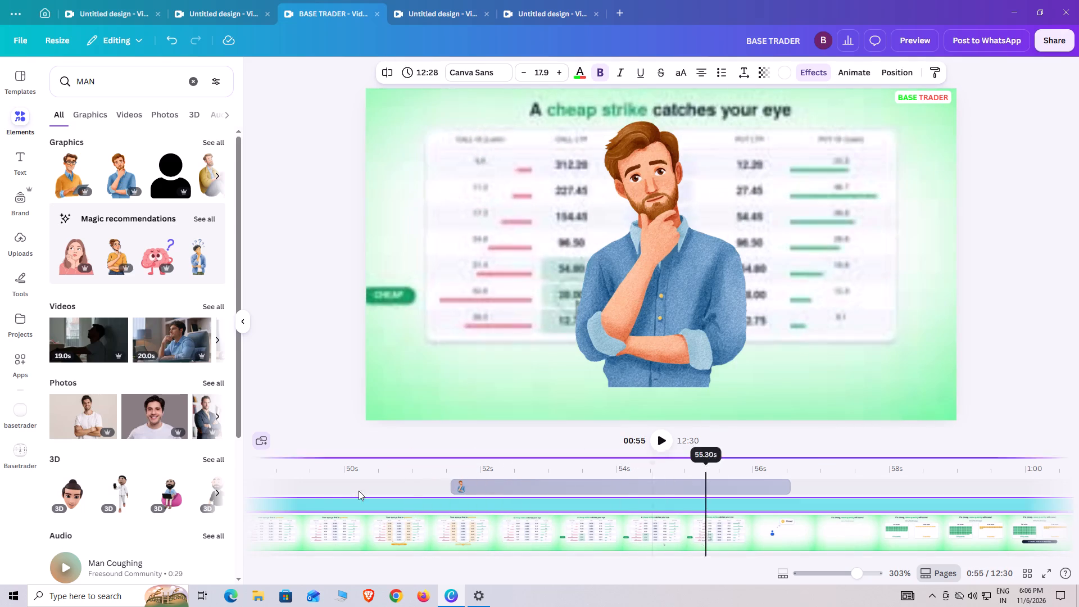
pyautogui.moveTo(359, 491); pyautogui.dragTo(808, 469)
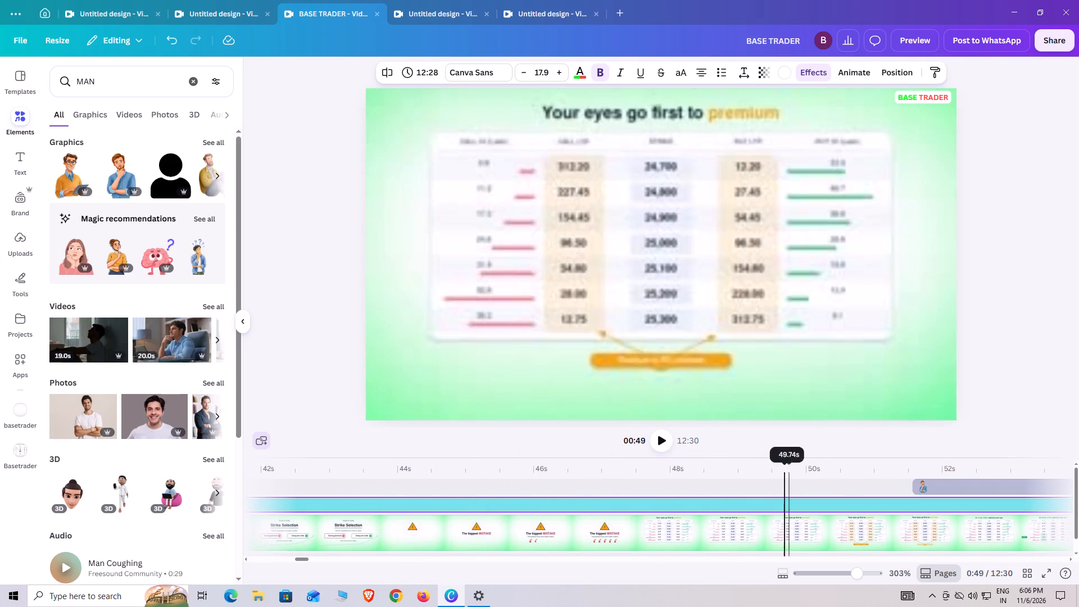
pyautogui.moveTo(808, 469); pyautogui.dragTo(701, 484)
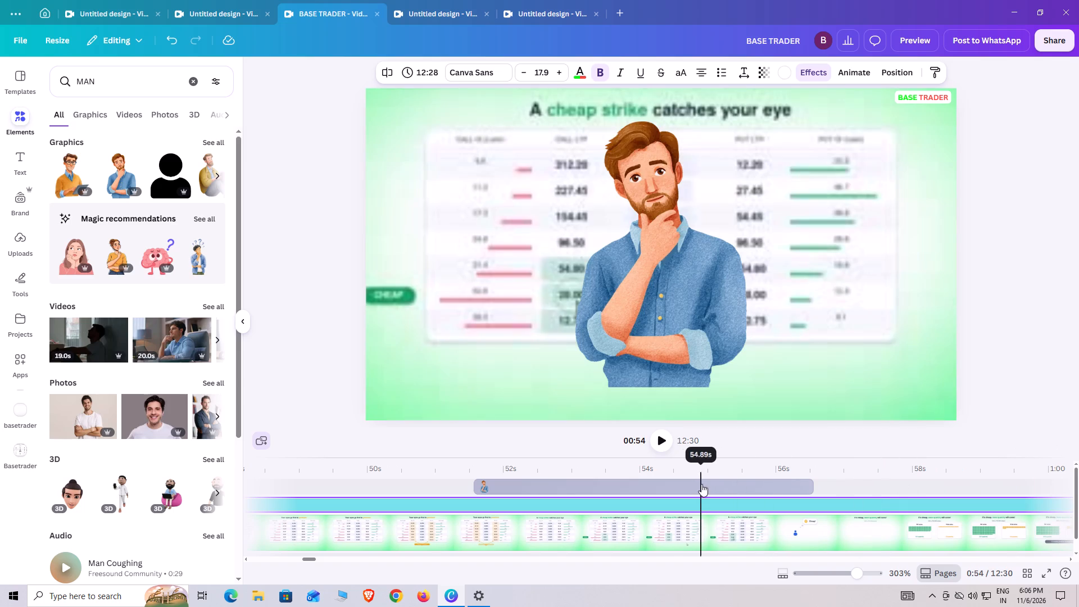
pyautogui.moveTo(701, 484); pyautogui.dragTo(733, 488)
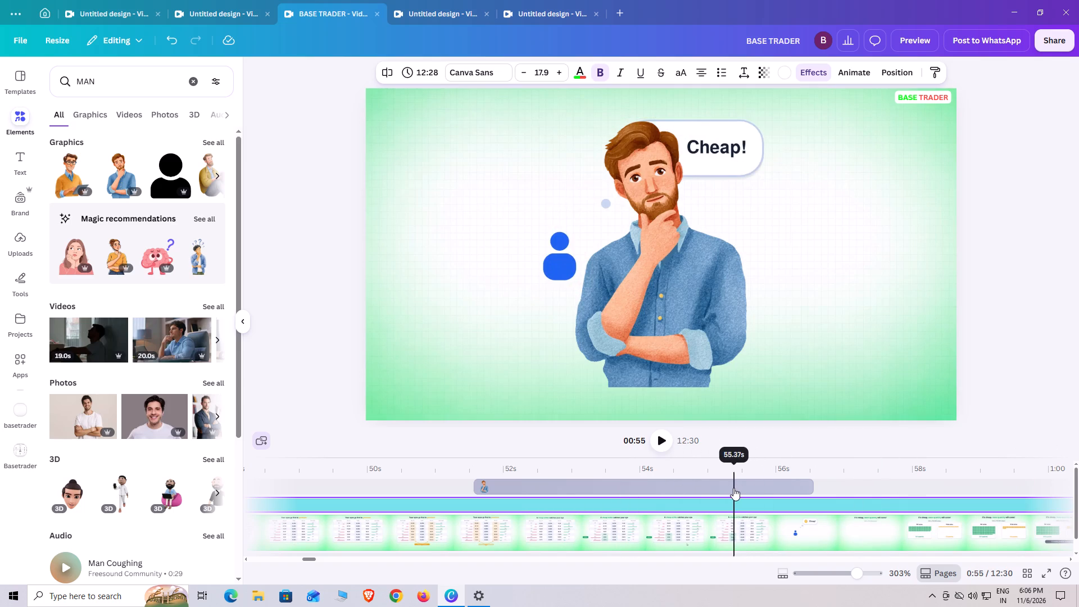
pyautogui.moveTo(733, 488); pyautogui.dragTo(651, 501)
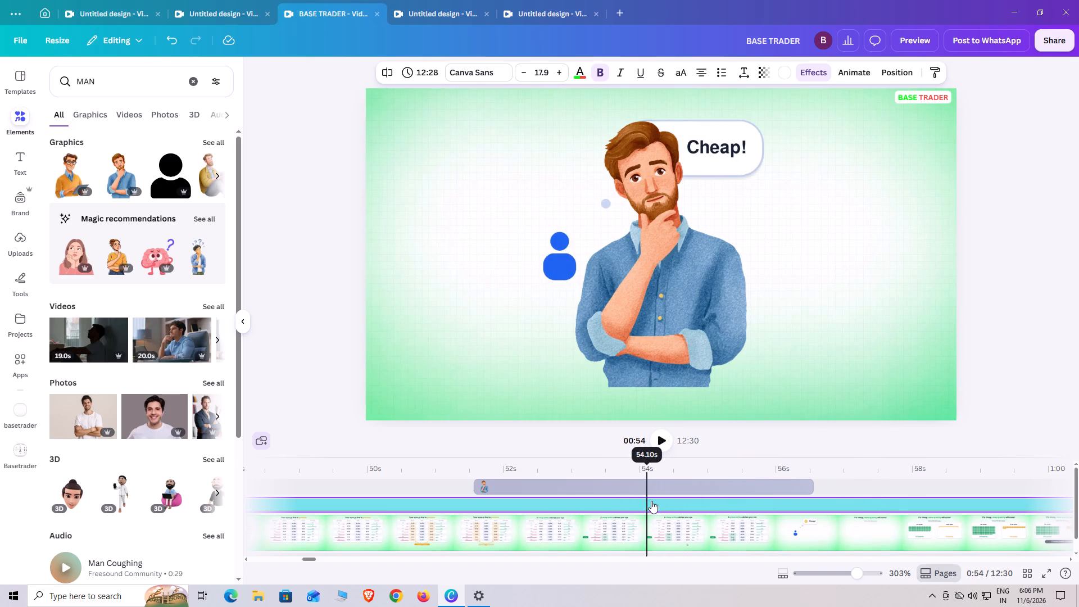
pyautogui.moveTo(651, 501); pyautogui.dragTo(651, 501)
pyautogui.moveTo(654, 459); pyautogui.dragTo(684, 465)
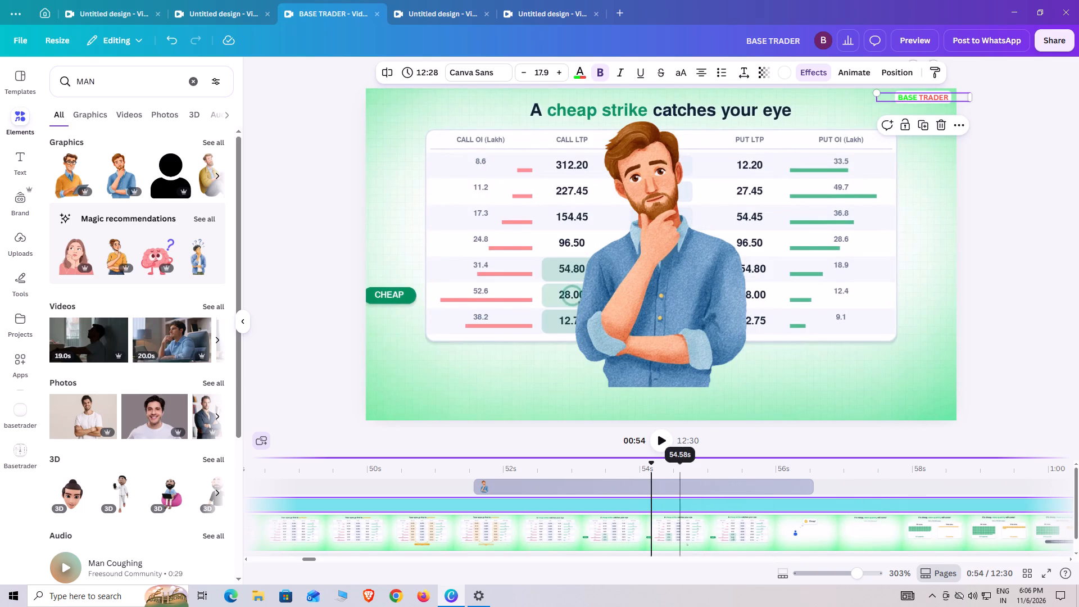
pyautogui.moveTo(684, 465); pyautogui.dragTo(677, 465)
pyautogui.moveTo(645, 465); pyautogui.dragTo(663, 470)
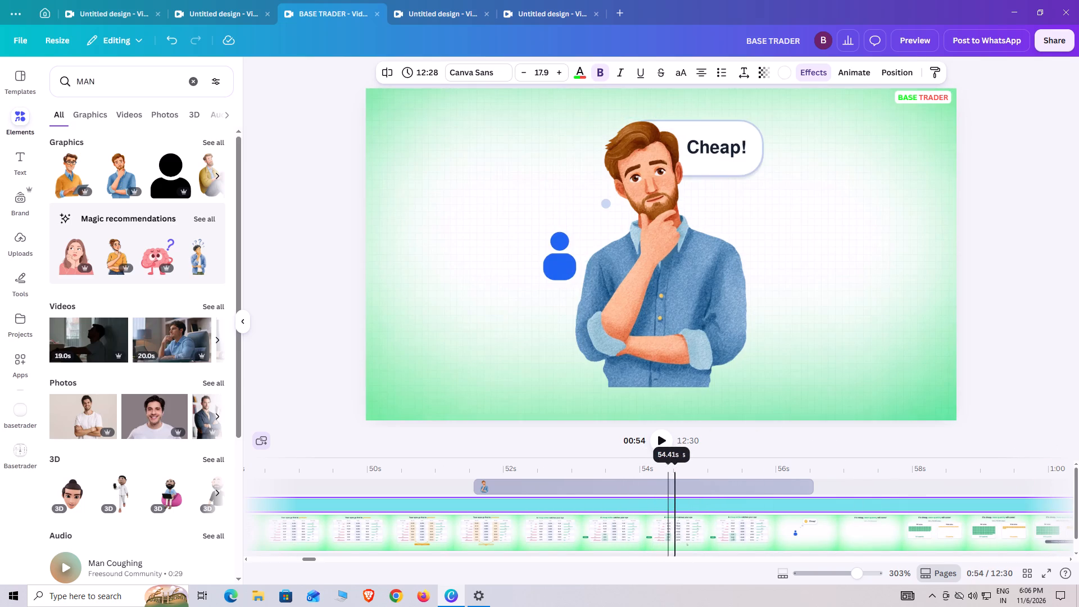
pyautogui.moveTo(663, 470); pyautogui.dragTo(643, 473)
# Move the man graphic's clip to start at about 53.7 s and play the video from just before it.
pyautogui.moveTo(516, 484); pyautogui.dragTo(570, 487)
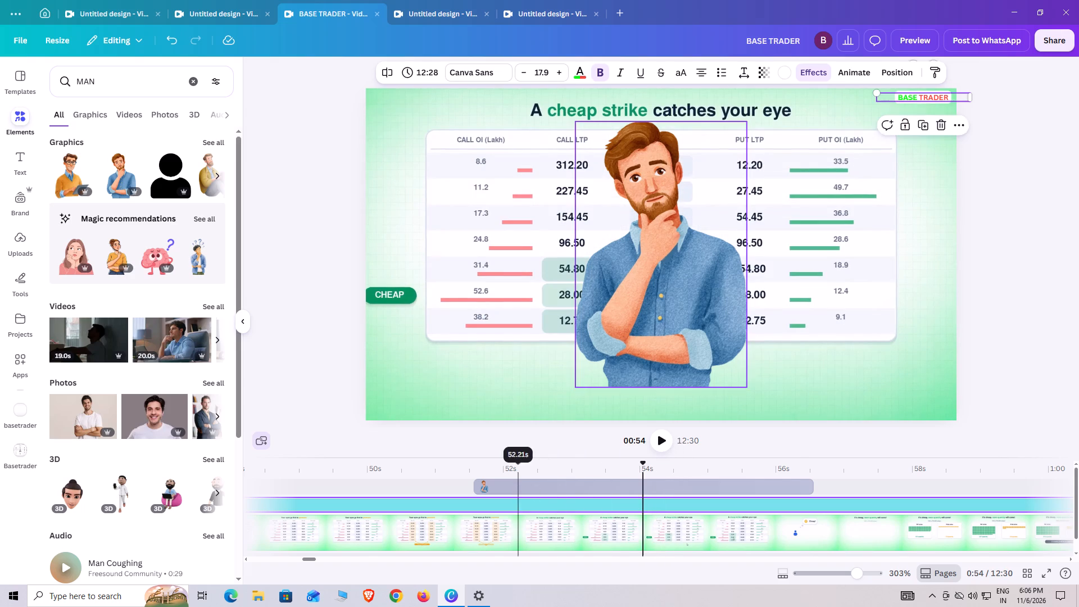
pyautogui.moveTo(570, 487); pyautogui.dragTo(671, 487)
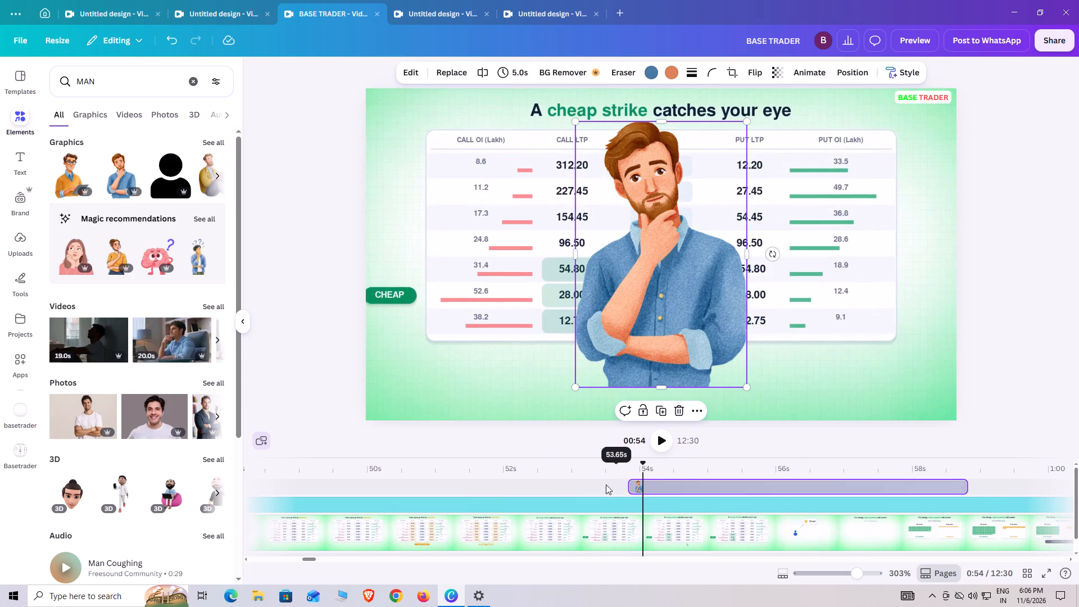
pyautogui.click(595, 481)
pyautogui.click(661, 437)
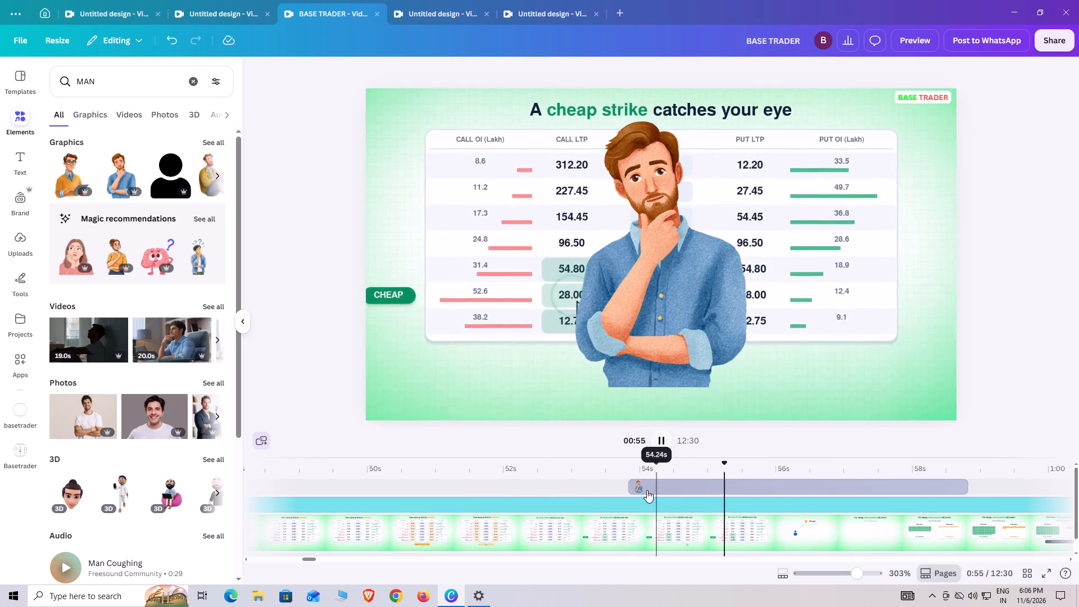
# Trim the start of the man graphic's clip to about 55.9 s for a 2.8 s duration, and replay the scene to about 00:56.
pyautogui.moveTo(633, 490); pyautogui.dragTo(675, 491)
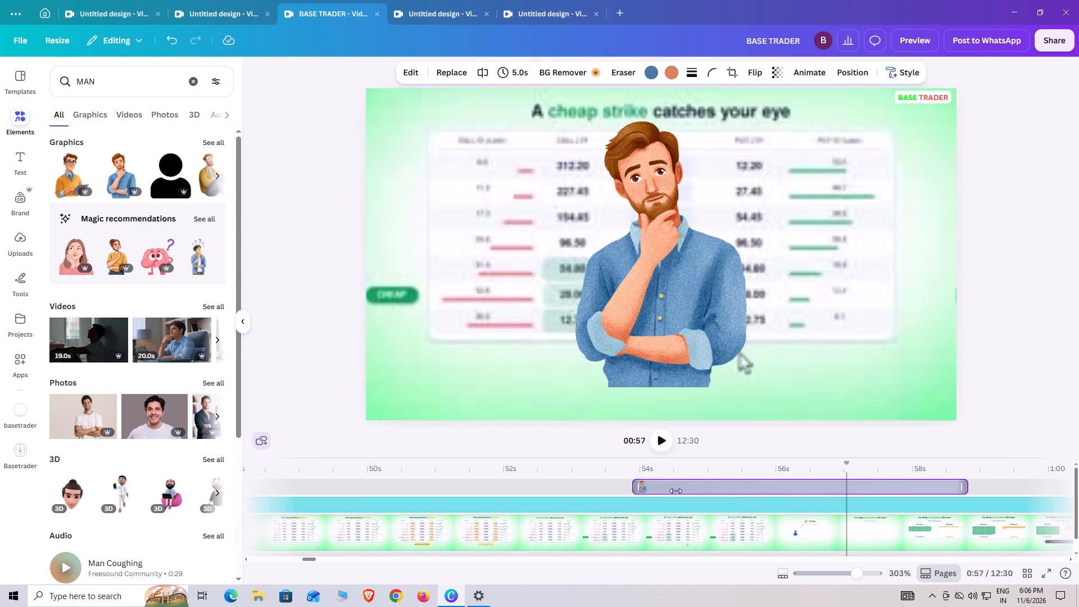
pyautogui.moveTo(675, 491); pyautogui.dragTo(778, 498)
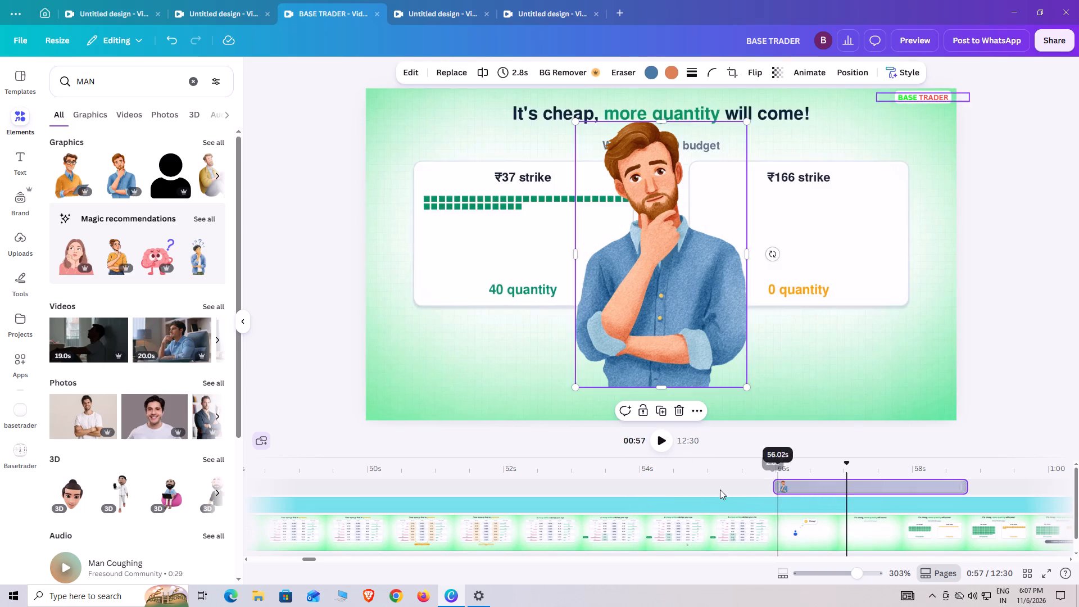
pyautogui.click(702, 486)
pyautogui.click(662, 445)
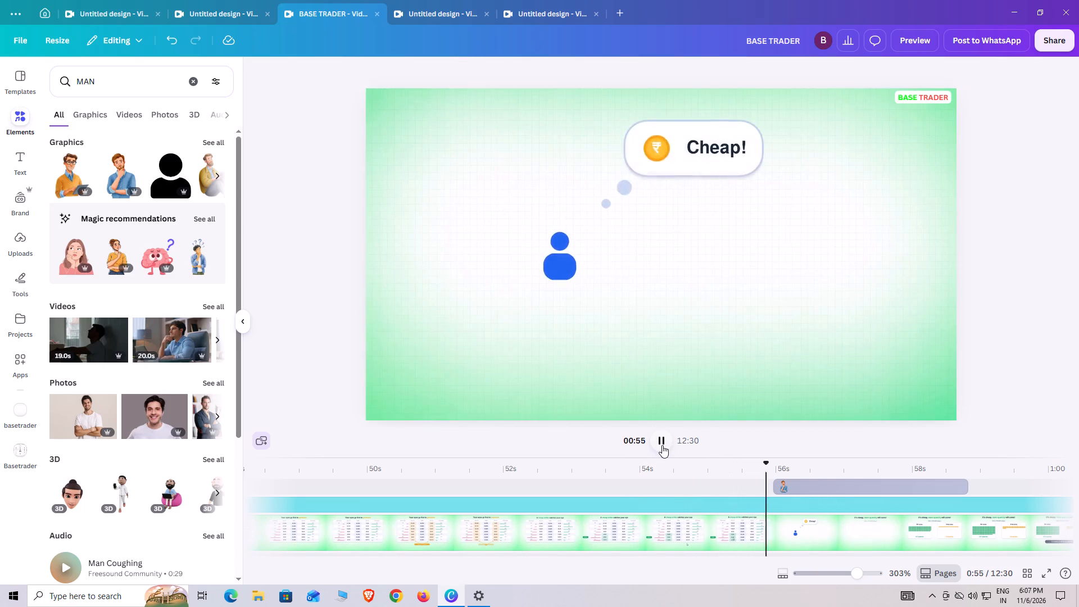
pyautogui.click(662, 445)
# Select the man graphic on the canvas and search the graphics library for "MAN THIMKING".
pyautogui.click(701, 315)
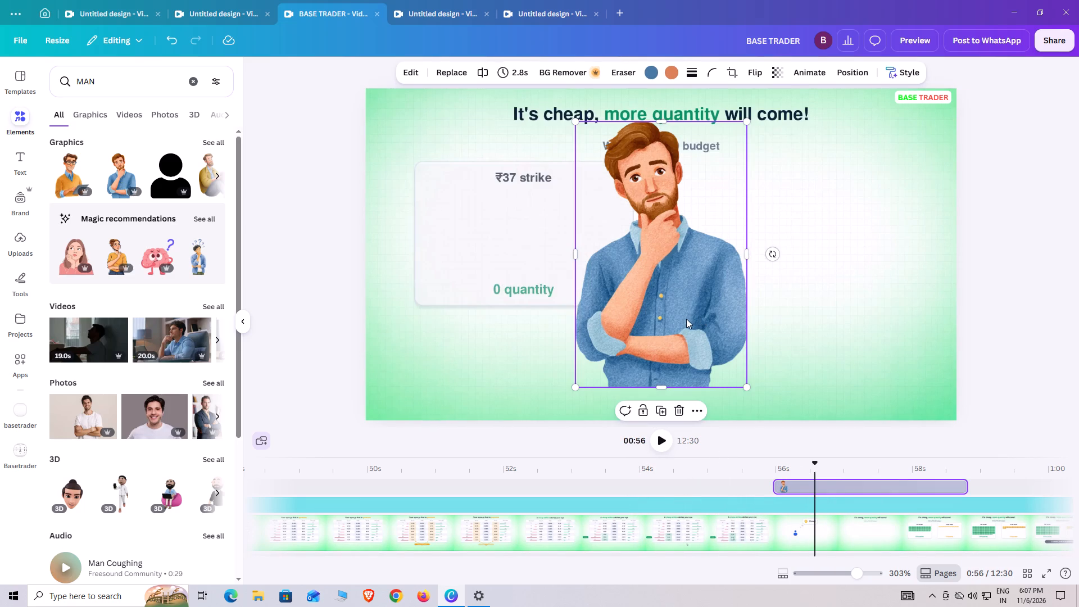
pyautogui.click(208, 141)
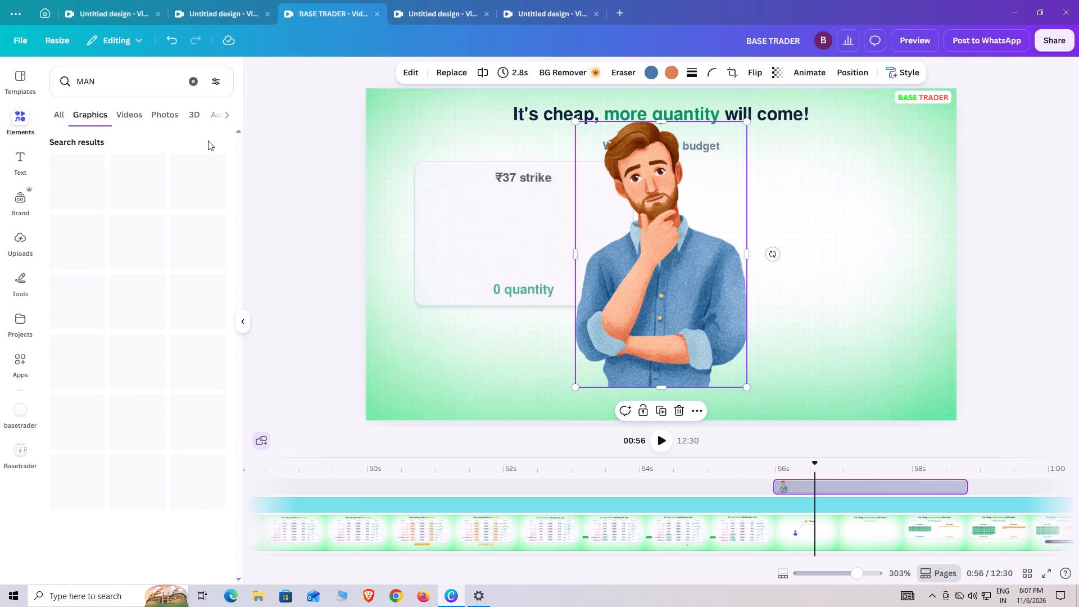
pyautogui.click(155, 76)
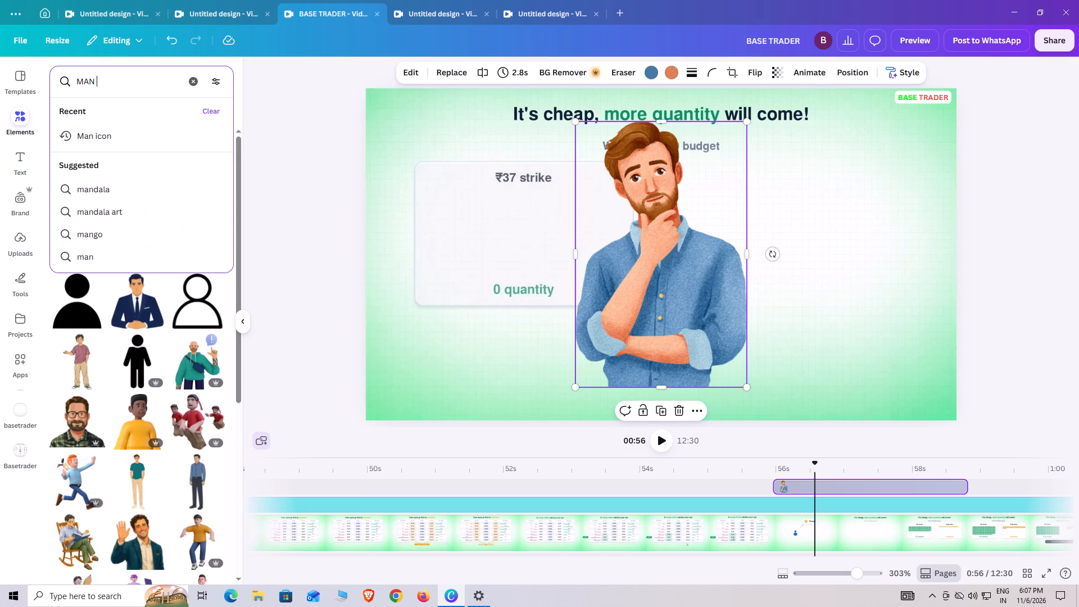
pyautogui.write('RT')
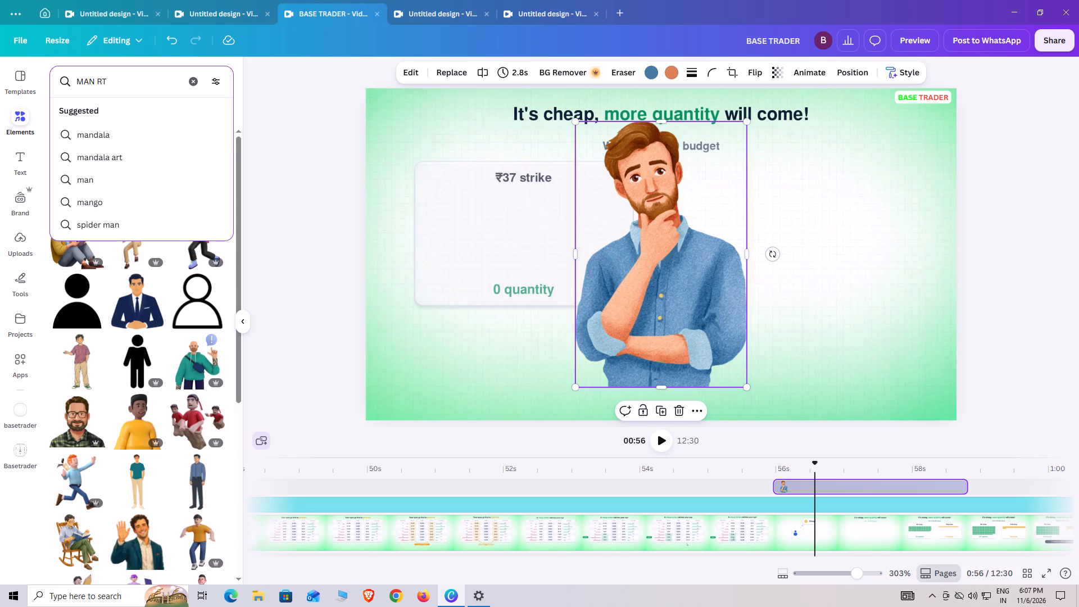
pyautogui.press('BackSpace')
pyautogui.press('BackSpace')
pyautogui.write('THIM')
pyautogui.write('KING')
pyautogui.press('Return')
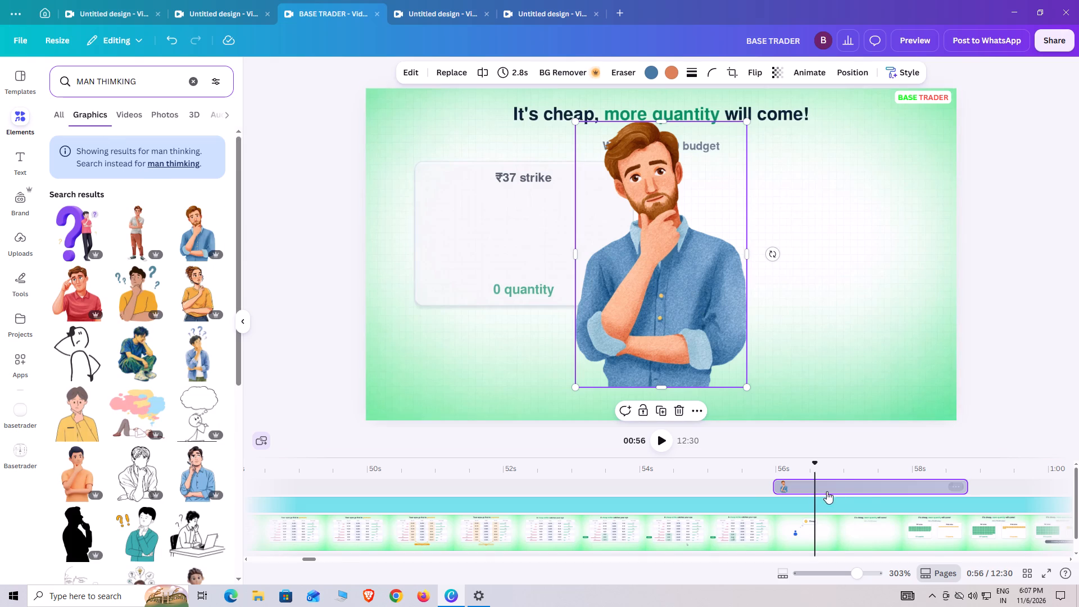
# Shrink the man graphic on the canvas to roughly three quarters of its size, keeping its proportions.
pyautogui.moveTo(749, 389); pyautogui.dragTo(743, 386)
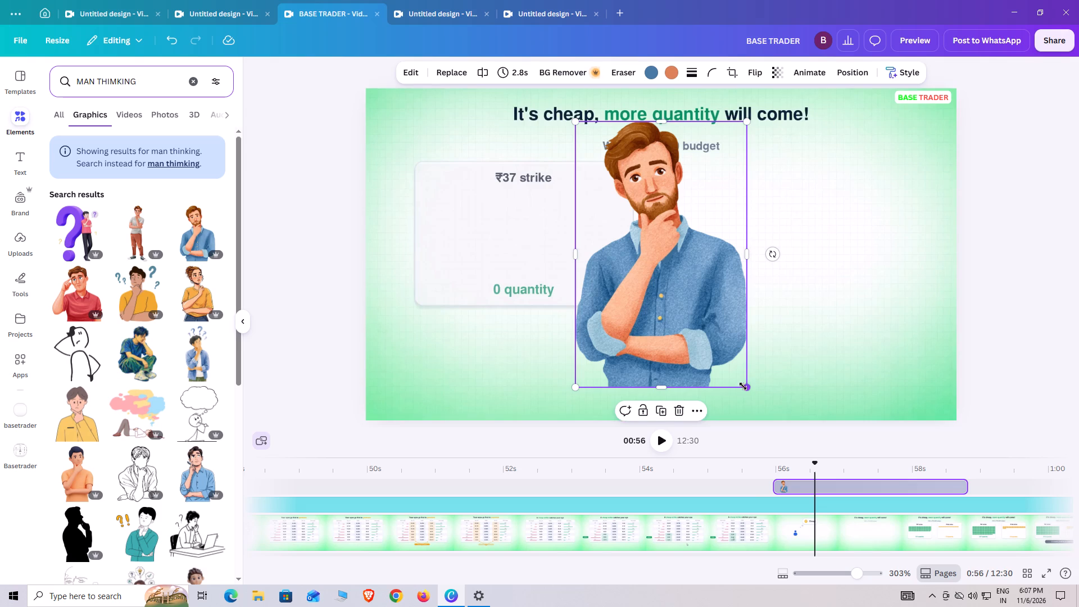
pyautogui.moveTo(743, 386); pyautogui.dragTo(675, 336)
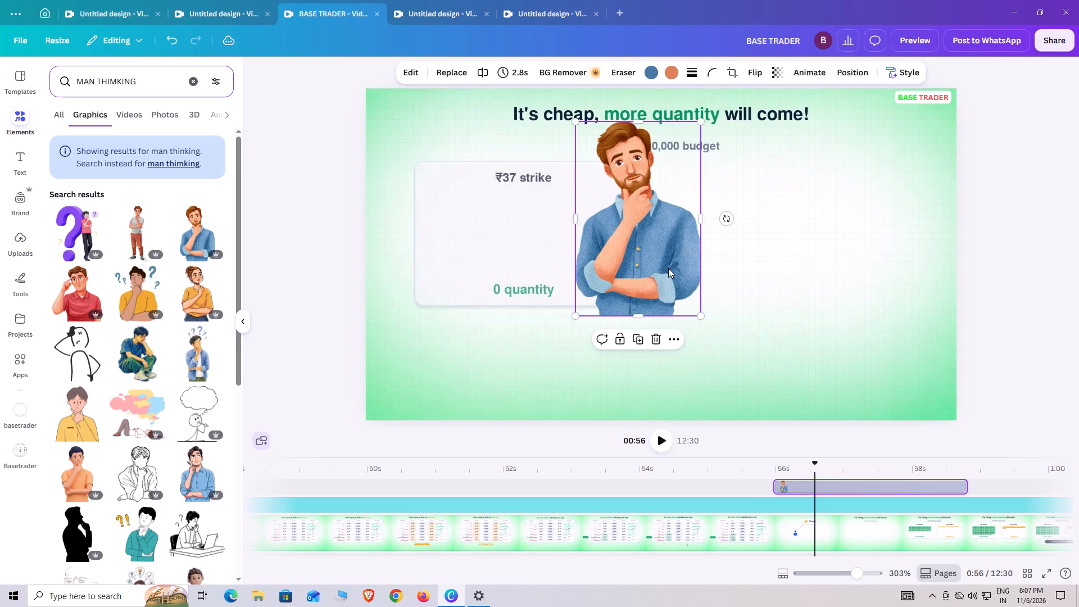
# Replay the transition into the Cheap! scene from about 54 s and move the man graphic's clip to start at about 55.7 s.
pyautogui.click(672, 481)
pyautogui.moveTo(670, 464); pyautogui.dragTo(752, 466)
pyautogui.click(663, 445)
pyautogui.click(663, 445)
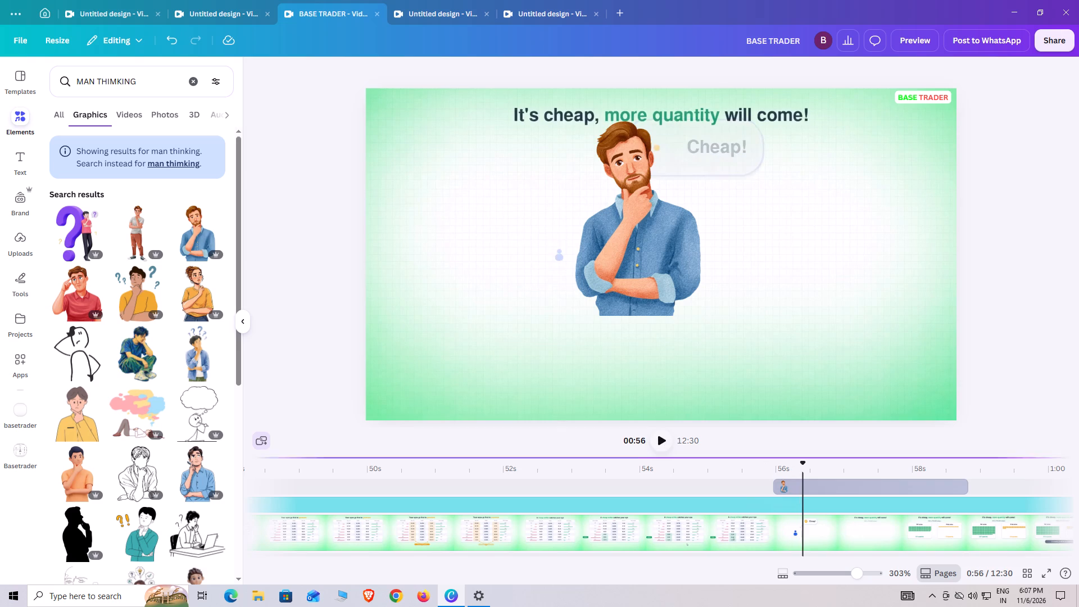
pyautogui.click(750, 493)
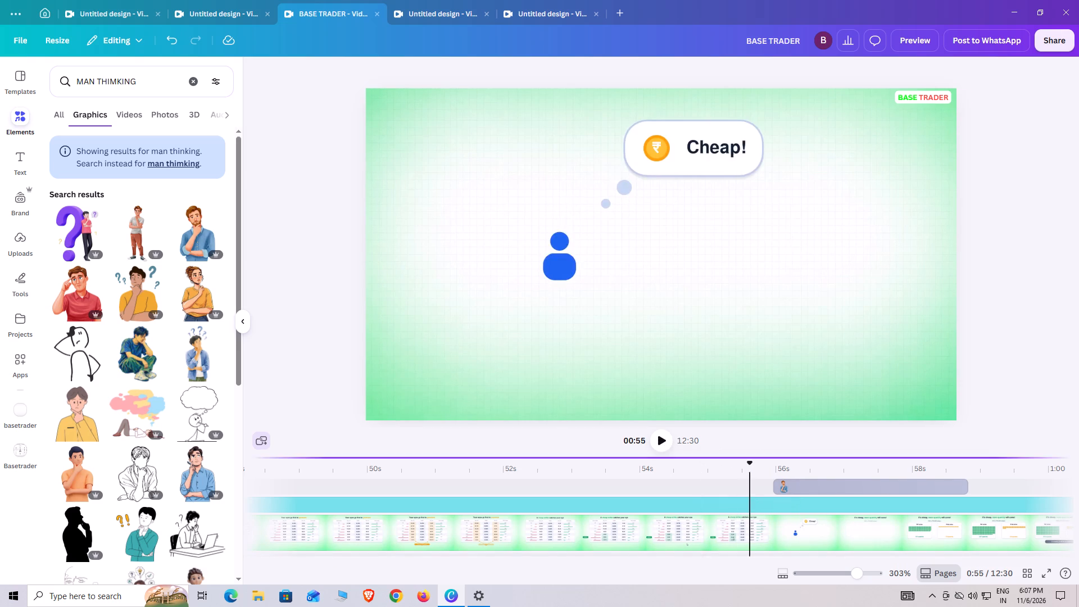
pyautogui.moveTo(750, 469); pyautogui.dragTo(692, 473)
pyautogui.click(666, 445)
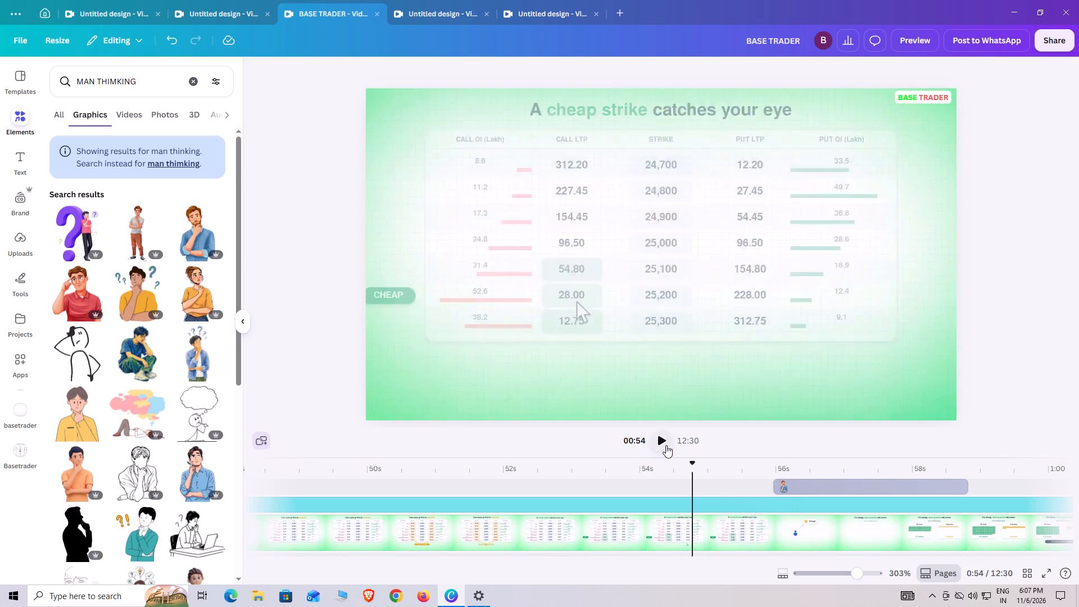
pyautogui.click(662, 446)
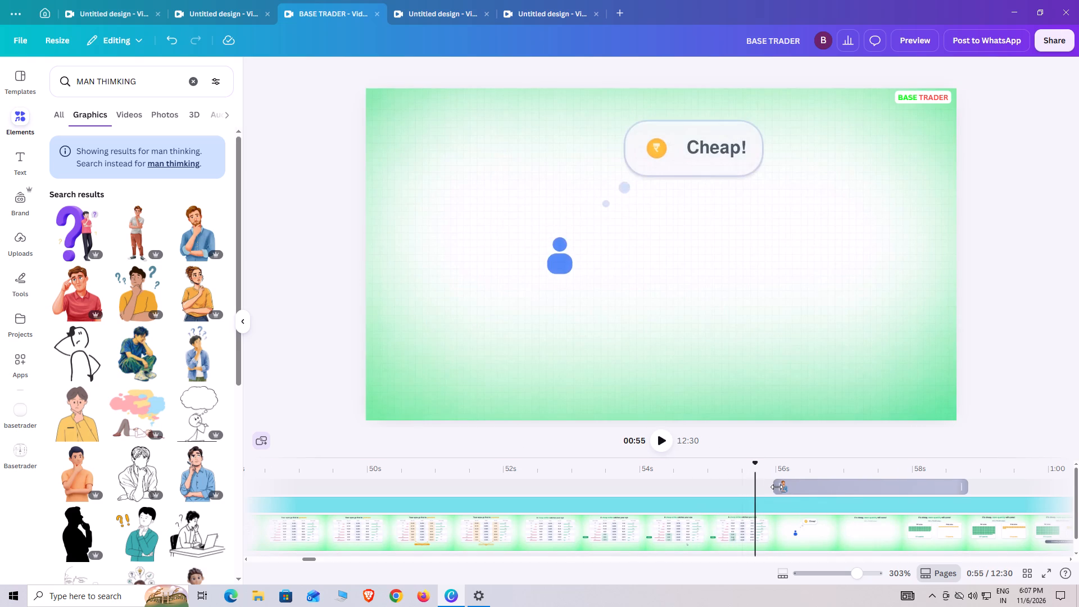
pyautogui.moveTo(816, 488); pyautogui.dragTo(797, 487)
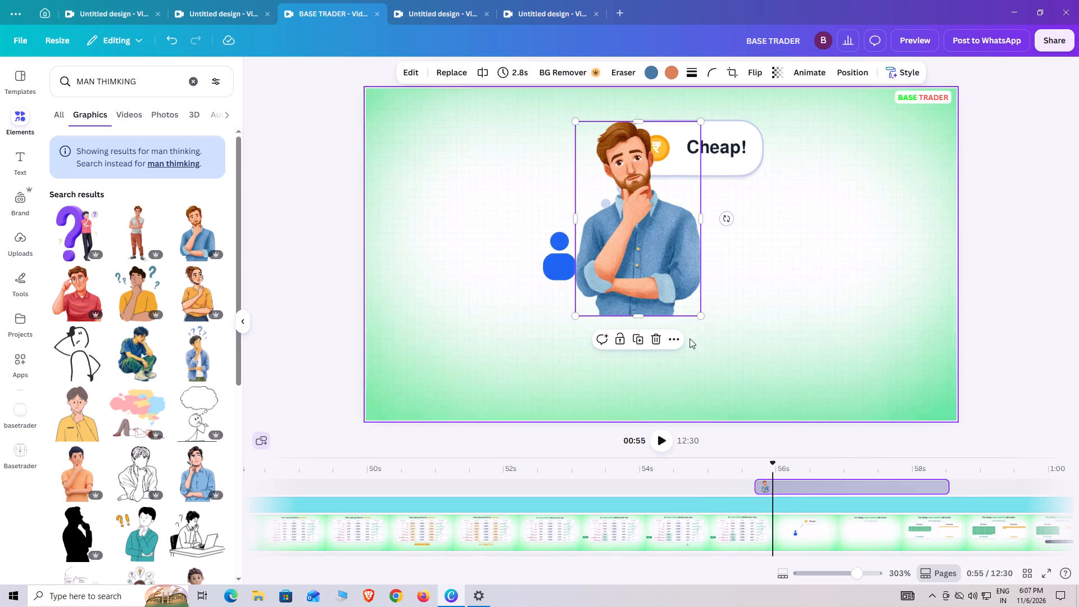
# Place the man graphic over the blue person icon below the Cheap! bubble, slightly enlarged, with its base on the frame's bottom edge.
pyautogui.click(697, 314)
pyautogui.moveTo(669, 277); pyautogui.dragTo(614, 347)
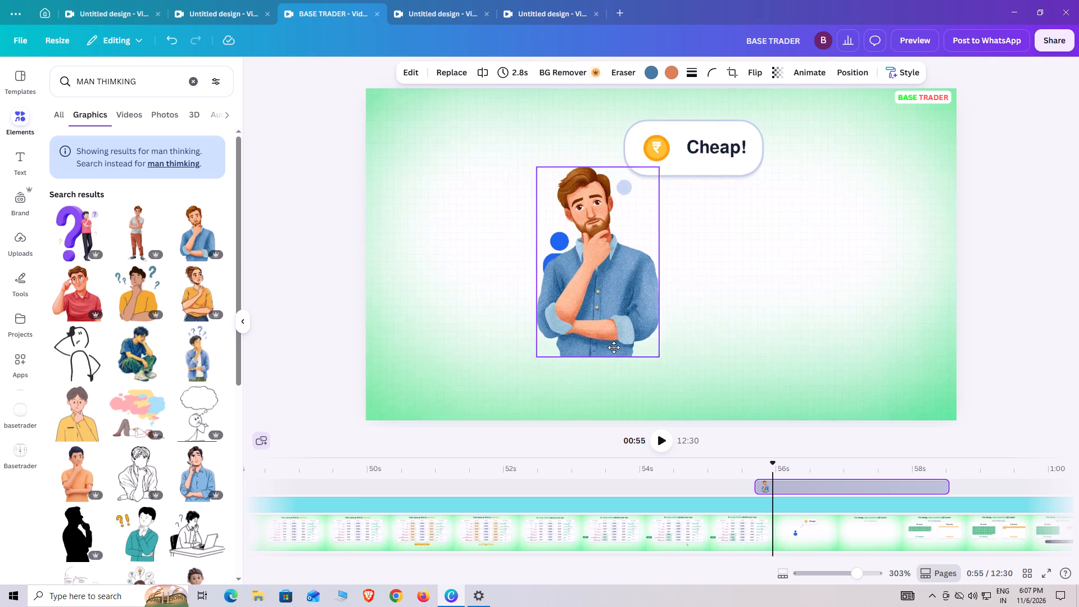
pyautogui.moveTo(614, 347); pyautogui.dragTo(595, 368)
pyautogui.moveTo(628, 404); pyautogui.dragTo(648, 425)
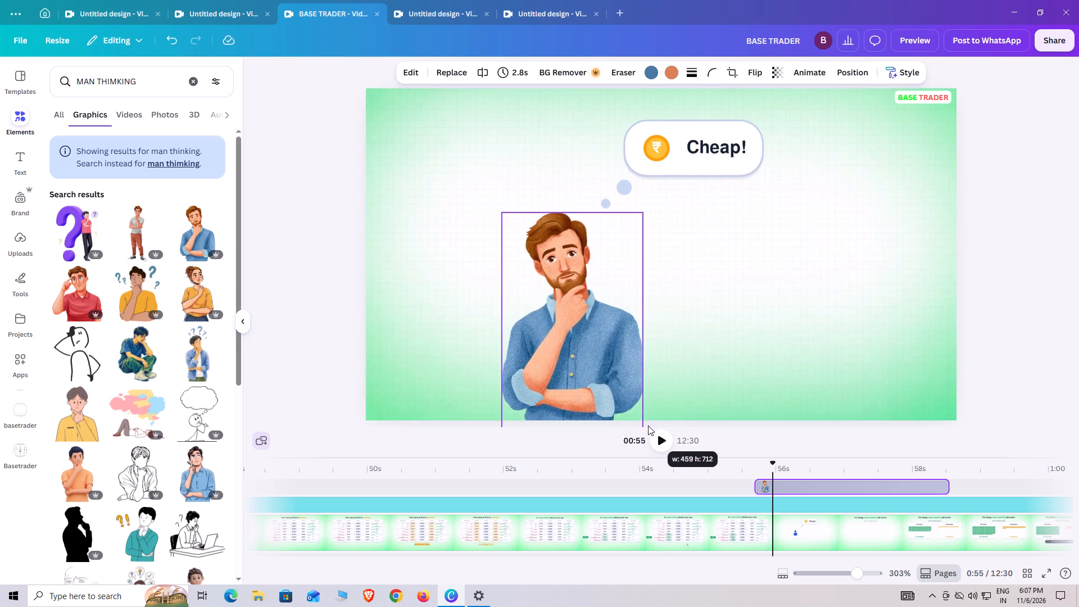
pyautogui.moveTo(648, 425); pyautogui.dragTo(649, 420)
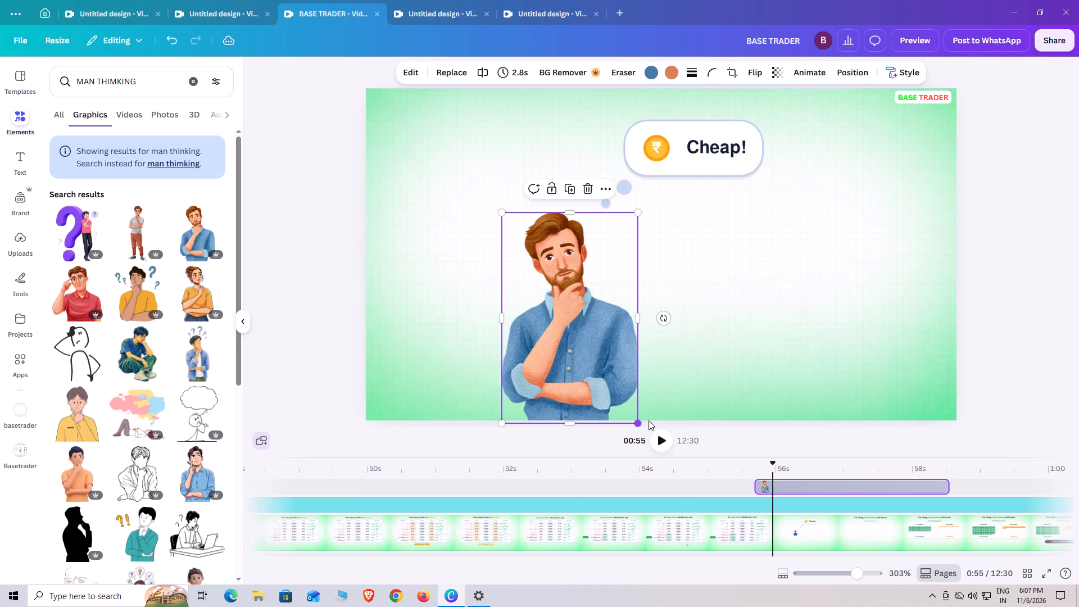
pyautogui.click(587, 387)
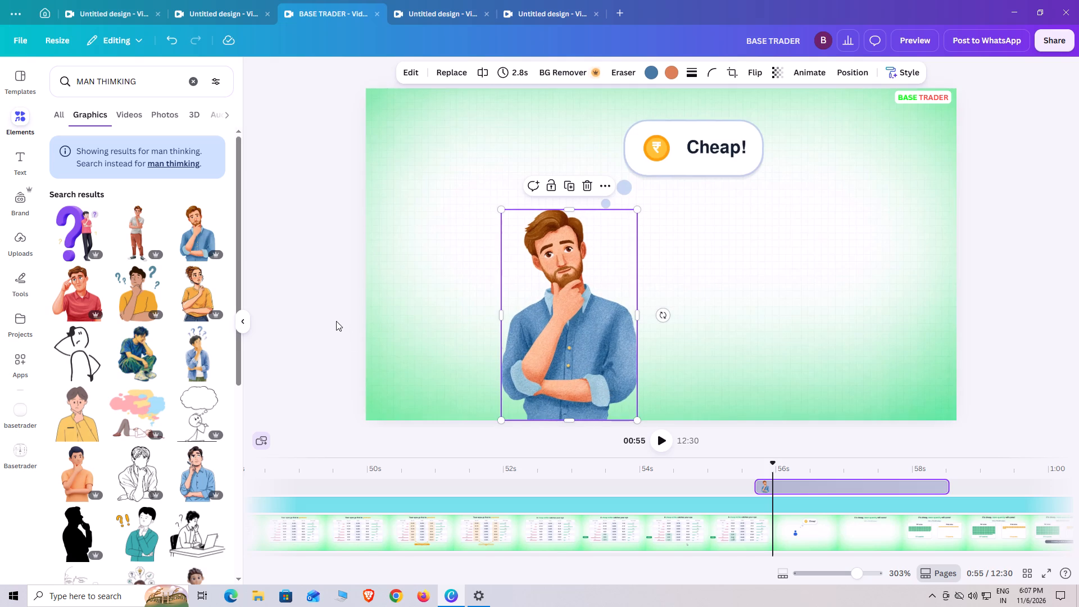
pyautogui.click(323, 311)
# Apply the Rise animation to the man graphic and replay the scene from about 55 s.
pyautogui.click(551, 327)
pyautogui.click(798, 71)
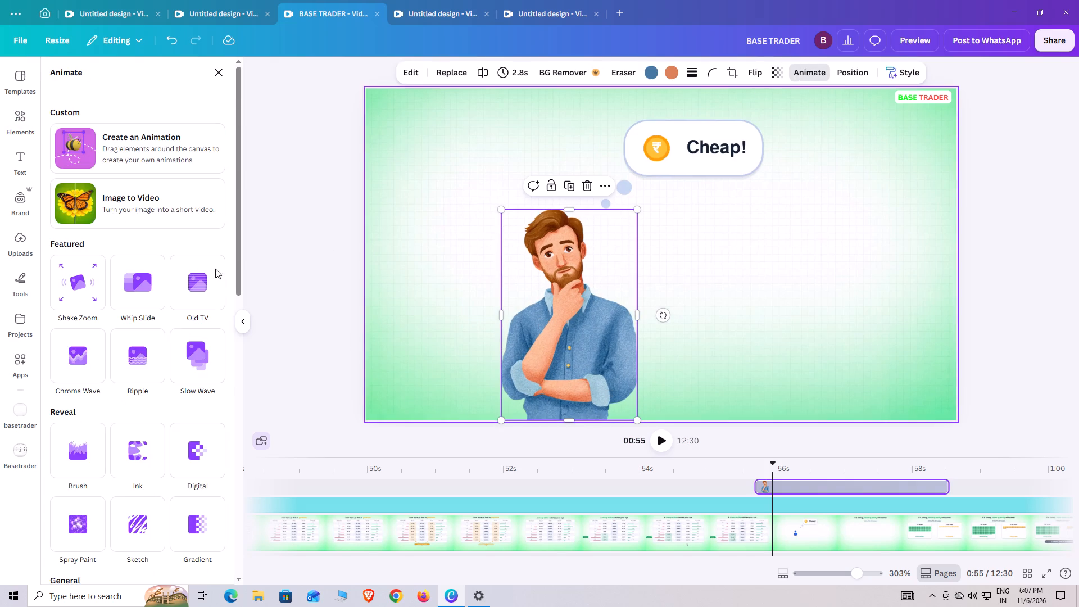
pyautogui.scroll(-8, 128, 371)
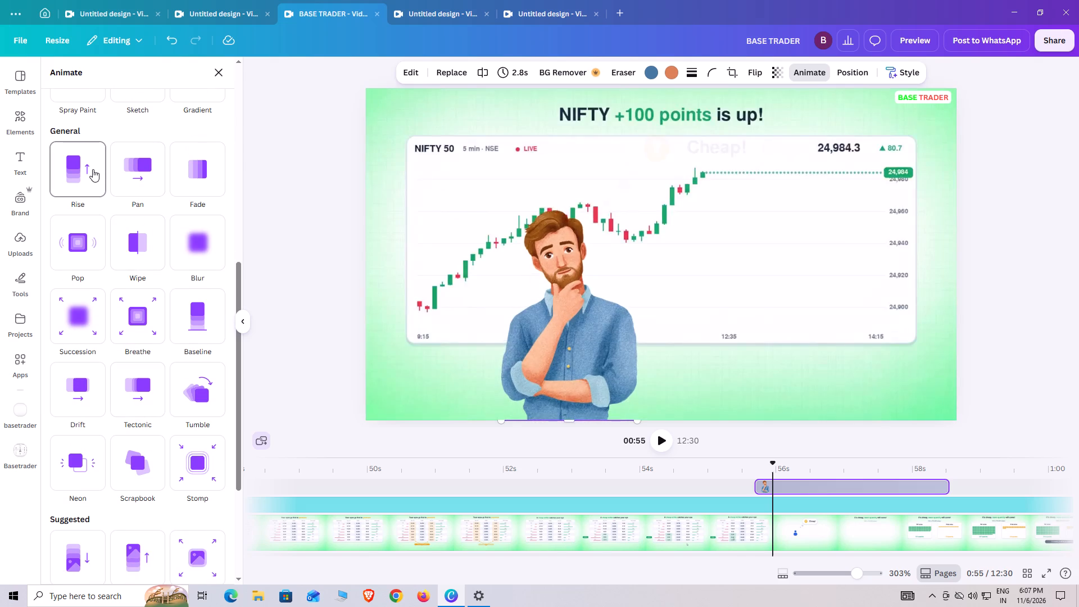
pyautogui.click(93, 169)
pyautogui.click(727, 487)
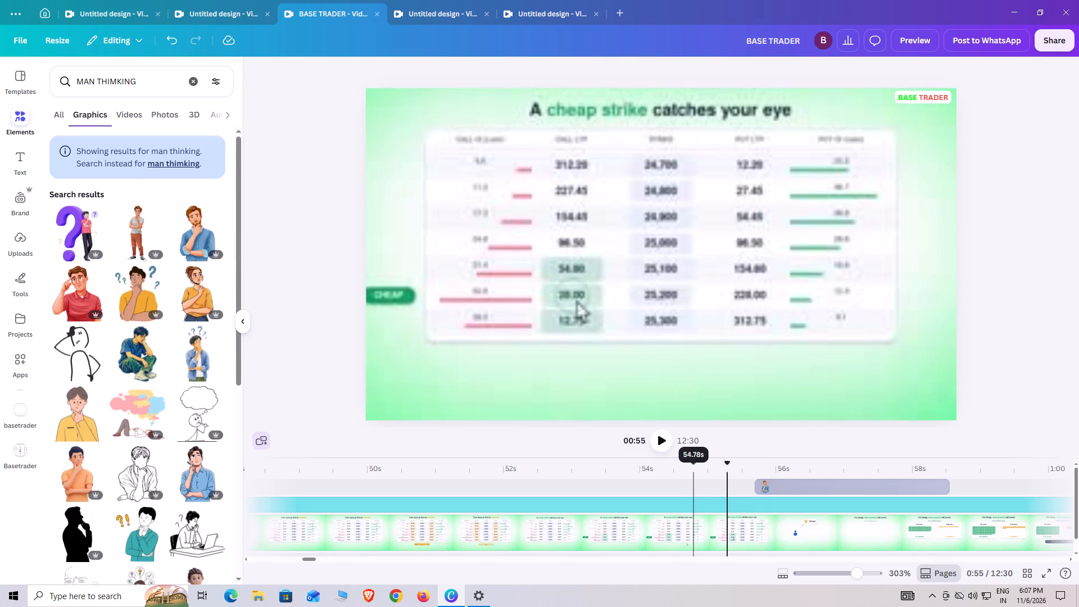
pyautogui.click(665, 444)
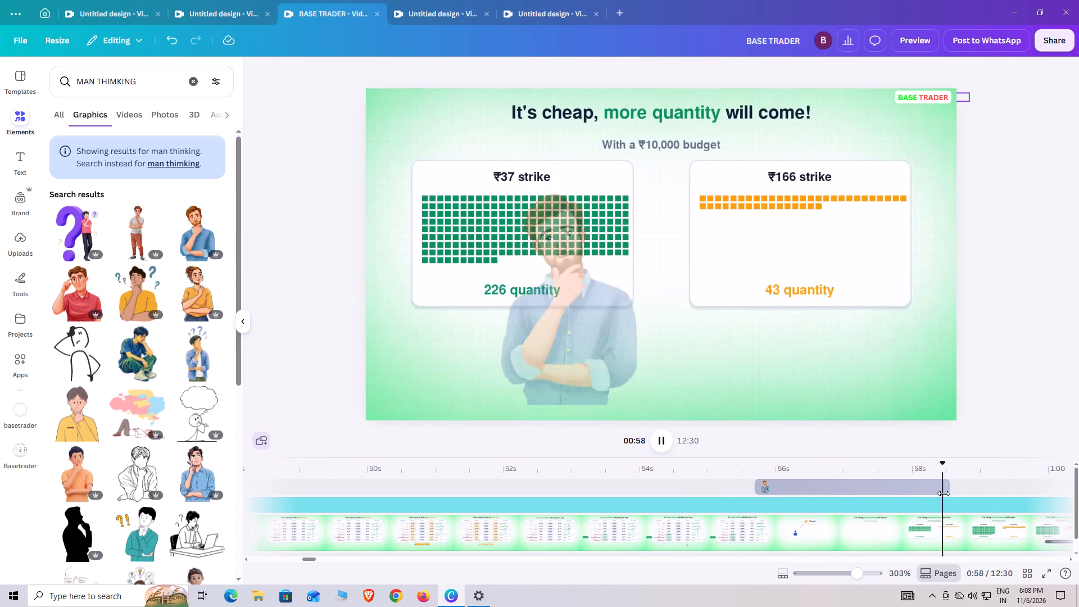
# Trim the end of the man graphic's clip to a 0.5 s duration and replay the scene from about 55.1 s.
pyautogui.moveTo(942, 490); pyautogui.dragTo(833, 504)
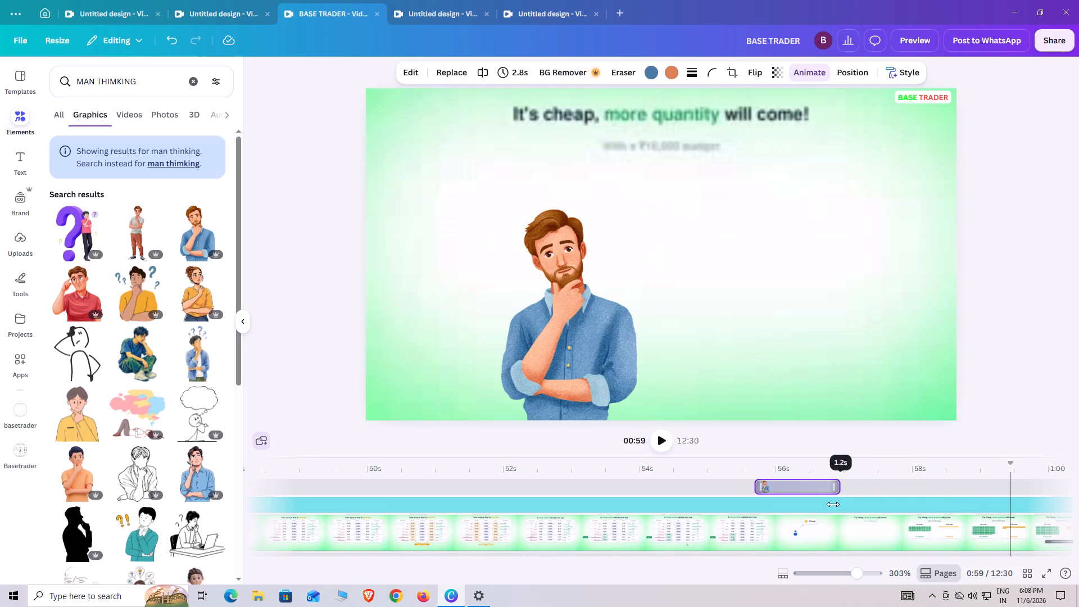
pyautogui.moveTo(833, 504); pyautogui.dragTo(797, 512)
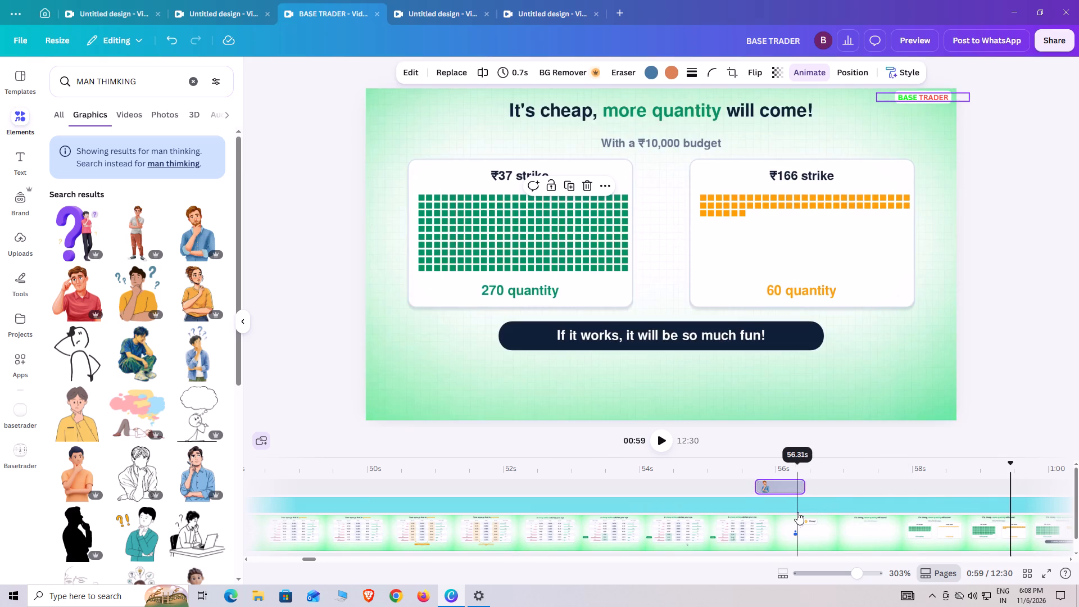
pyautogui.moveTo(801, 490); pyautogui.dragTo(790, 495)
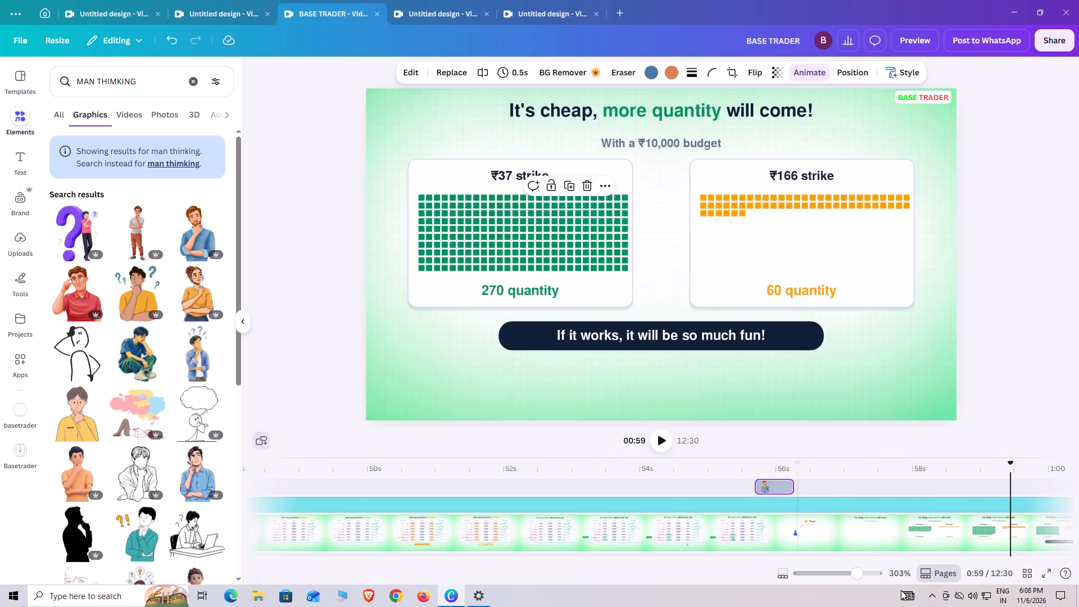
pyautogui.moveTo(851, 576); pyautogui.dragTo(865, 572)
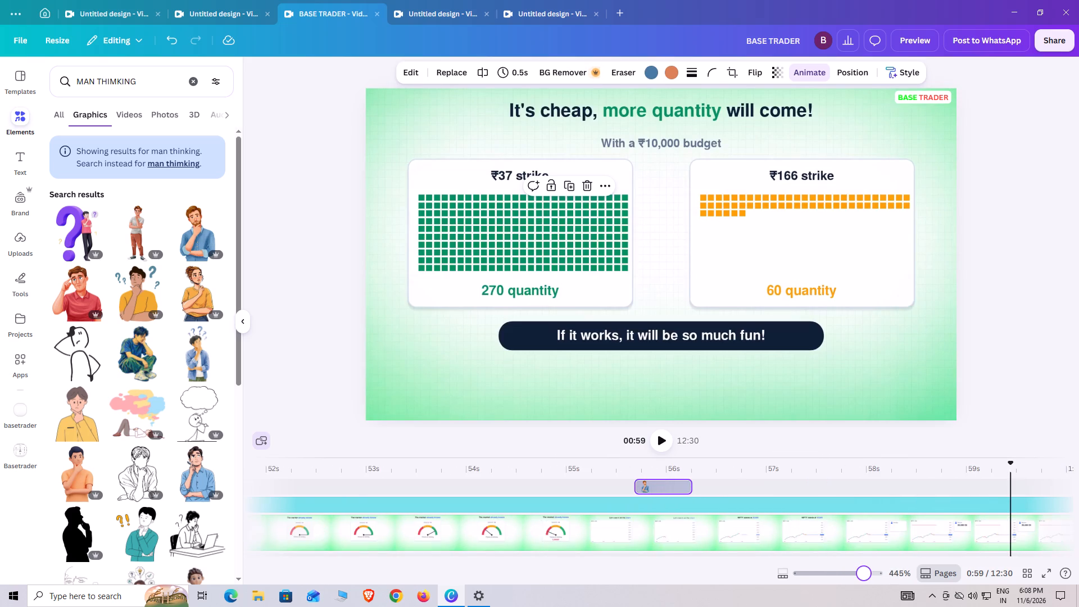
pyautogui.moveTo(865, 572); pyautogui.dragTo(868, 572)
pyautogui.click(487, 482)
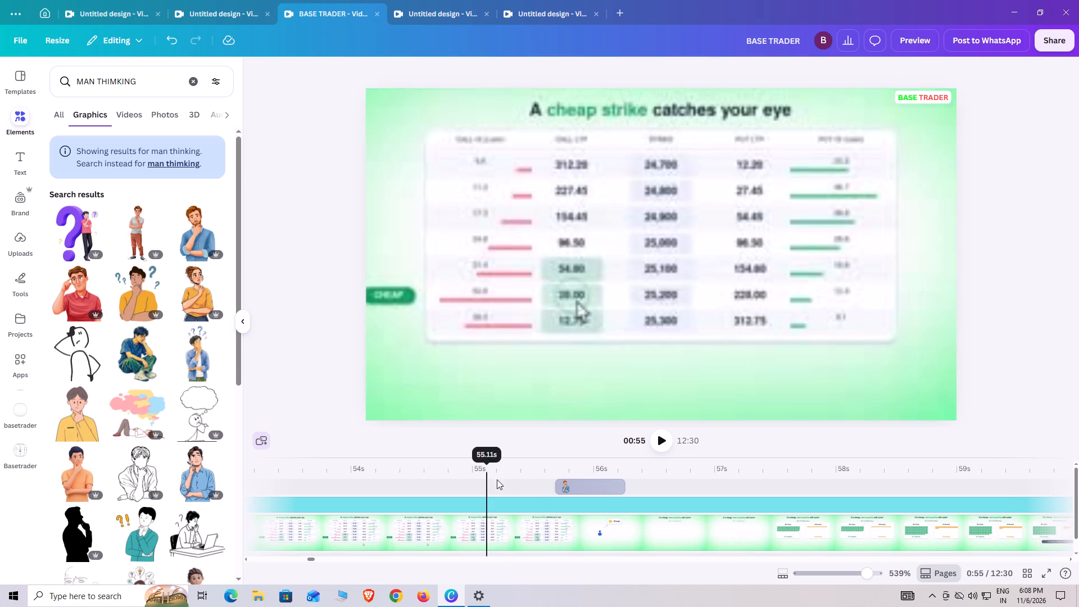
pyautogui.click(657, 442)
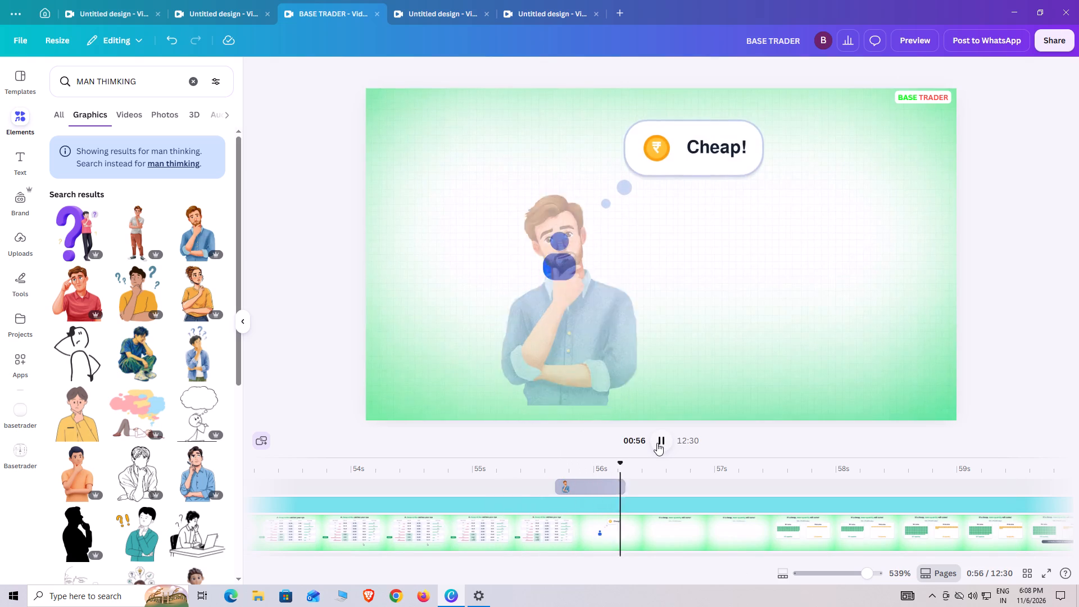
pyautogui.click(604, 496)
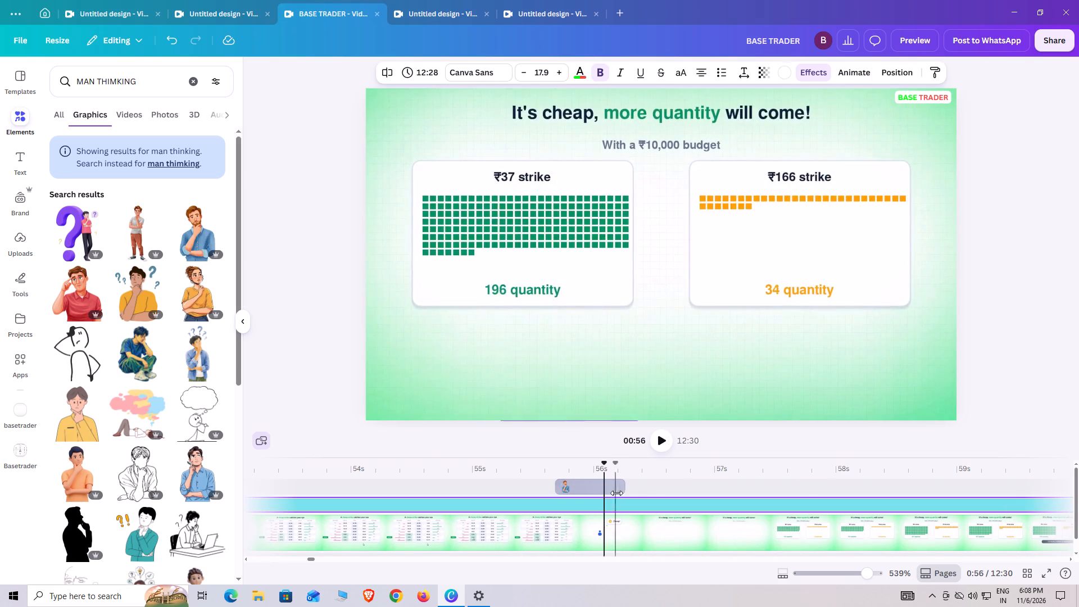
# Extend the end of the man graphic's clip to a 0.7 s duration, nudge its start to about 55.7 s, and replay the scene.
pyautogui.moveTo(622, 487); pyautogui.dragTo(637, 488)
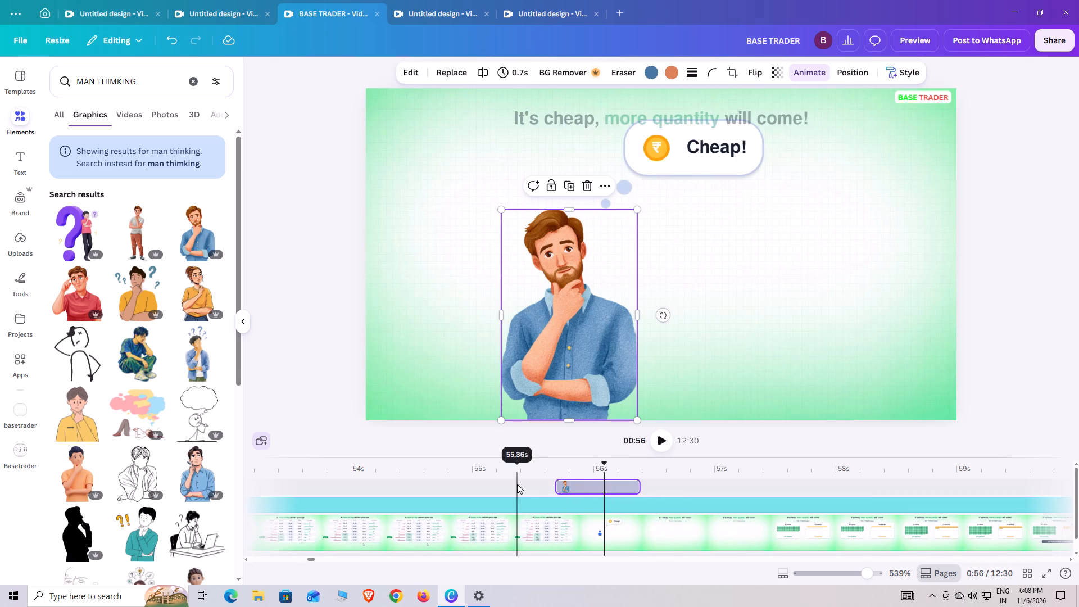
pyautogui.click(525, 482)
pyautogui.click(560, 484)
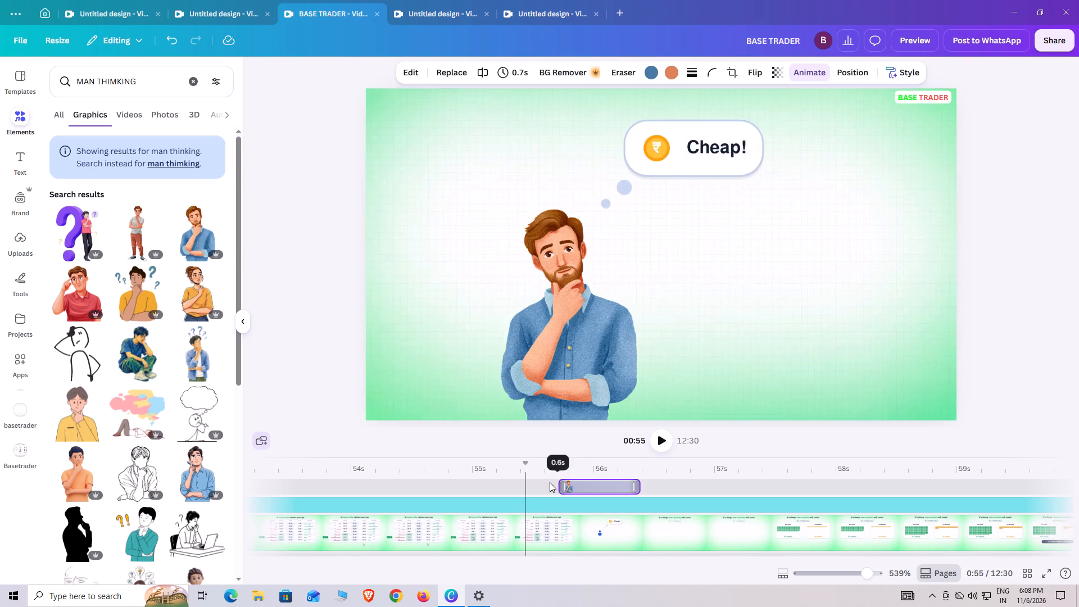
pyautogui.click(550, 482)
pyautogui.click(665, 438)
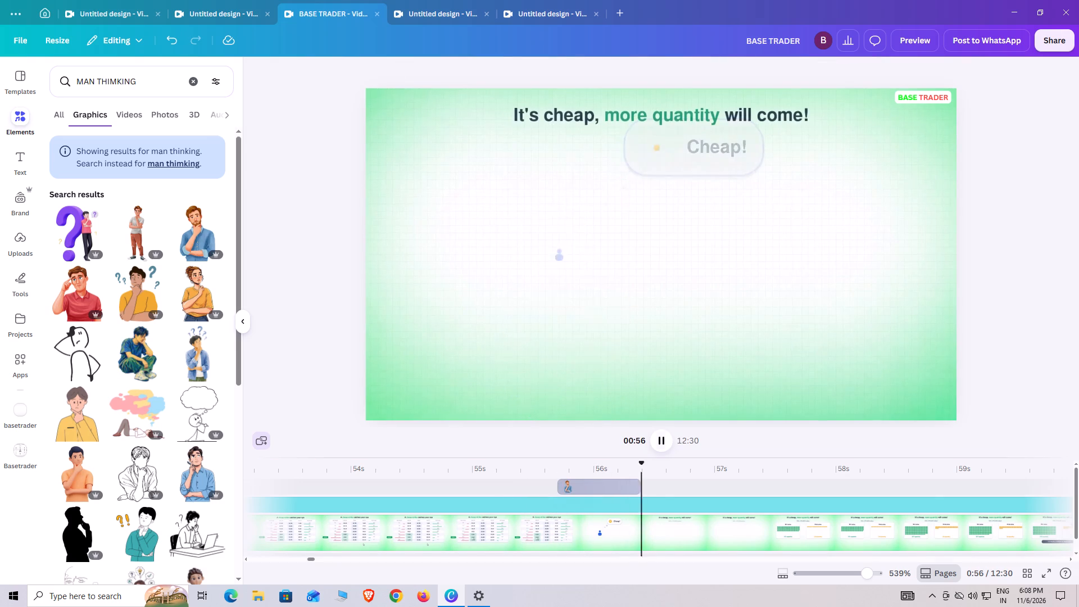
pyautogui.click(505, 488)
pyautogui.click(660, 438)
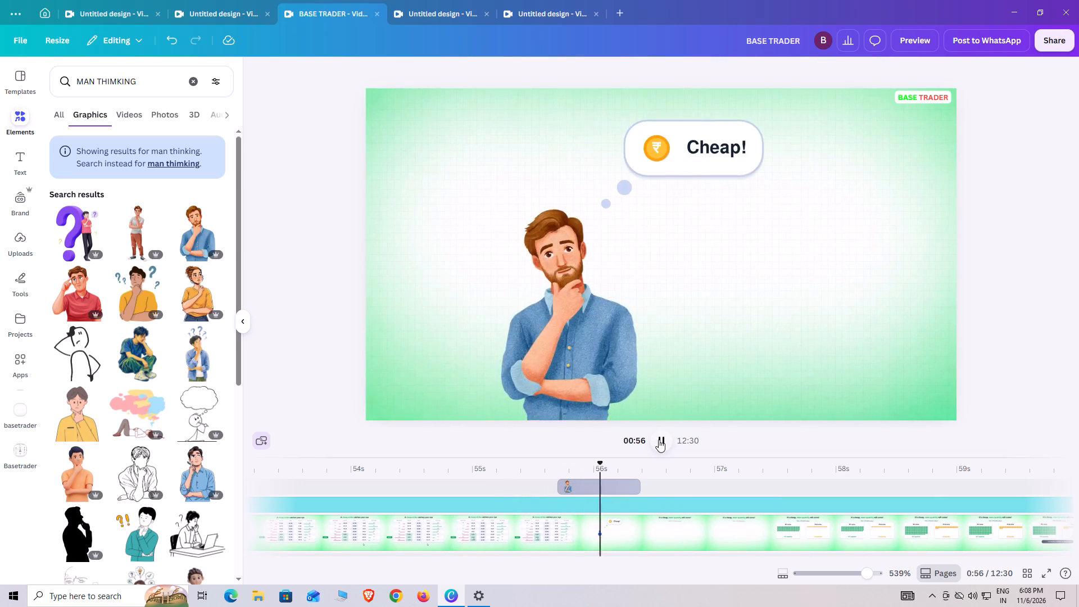
# Lengthen the man graphic's clip slightly at both ends to span about 55.65 s to 56.45 s, and replay the scene.
pyautogui.click(630, 491)
pyautogui.moveTo(630, 491); pyautogui.dragTo(638, 492)
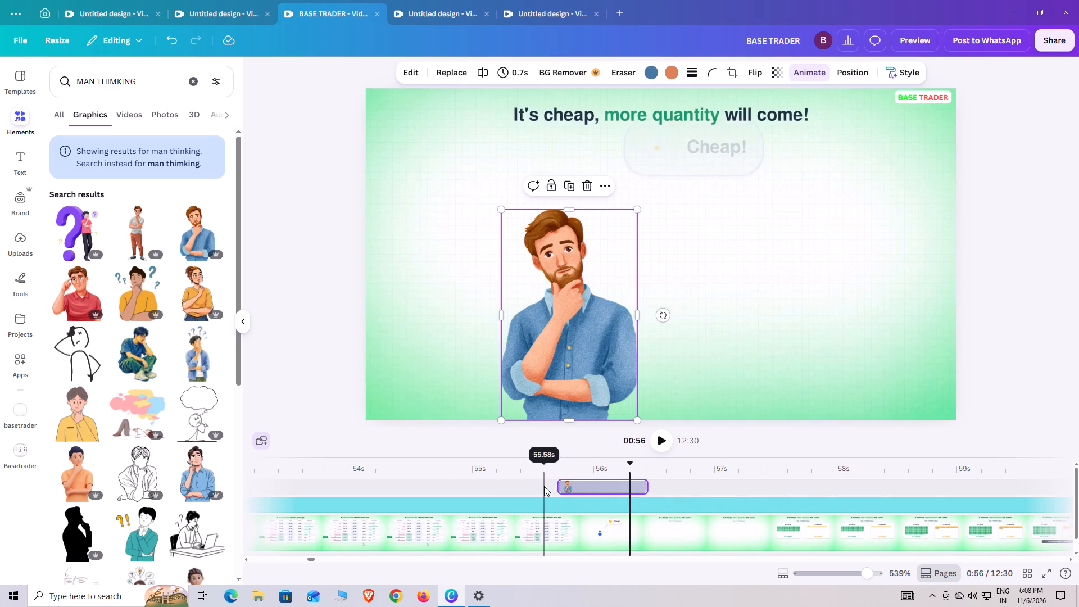
pyautogui.moveTo(561, 487); pyautogui.dragTo(556, 488)
pyautogui.click(518, 486)
pyautogui.click(669, 443)
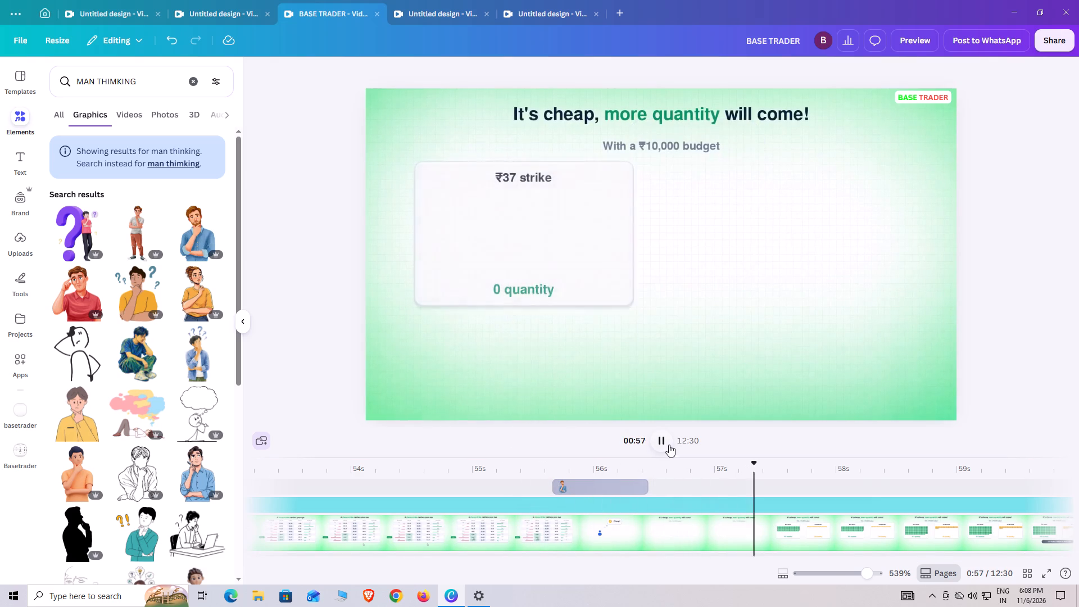
# Extend the end of the man graphic's clip to a 1.0 s duration and further to 1.3 s, replaying from about 55.1 s each time.
pyautogui.moveTo(642, 487); pyautogui.dragTo(669, 491)
pyautogui.click(484, 479)
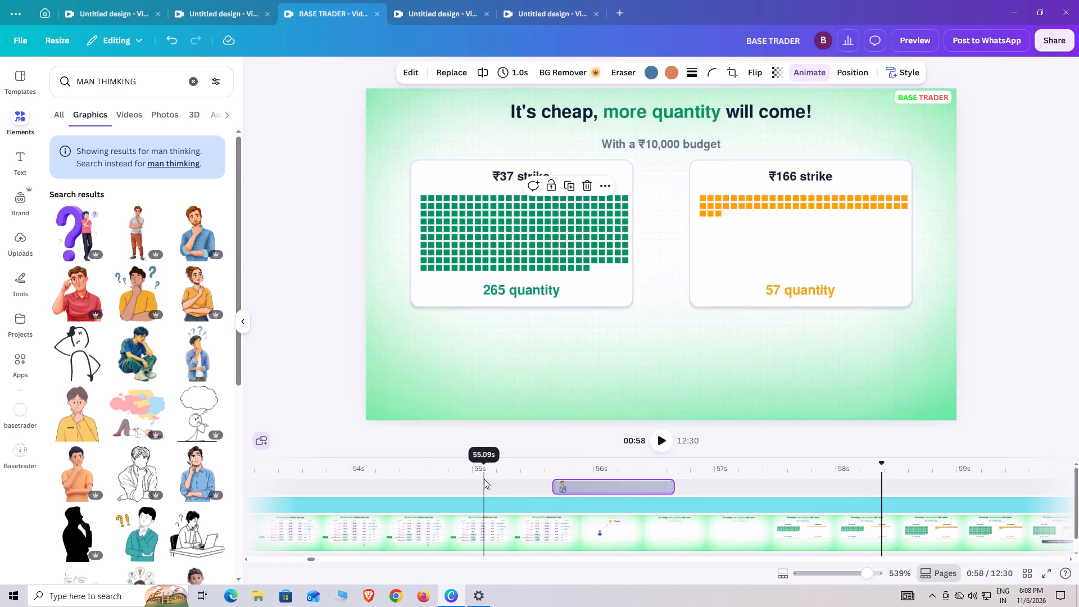
pyautogui.click(661, 442)
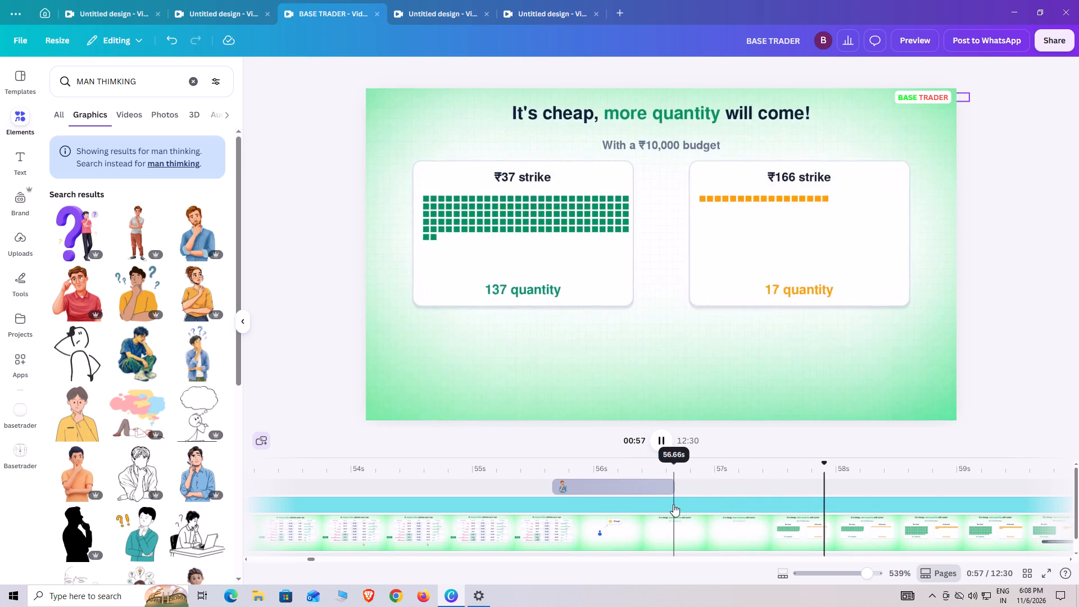
pyautogui.moveTo(674, 489); pyautogui.dragTo(710, 492)
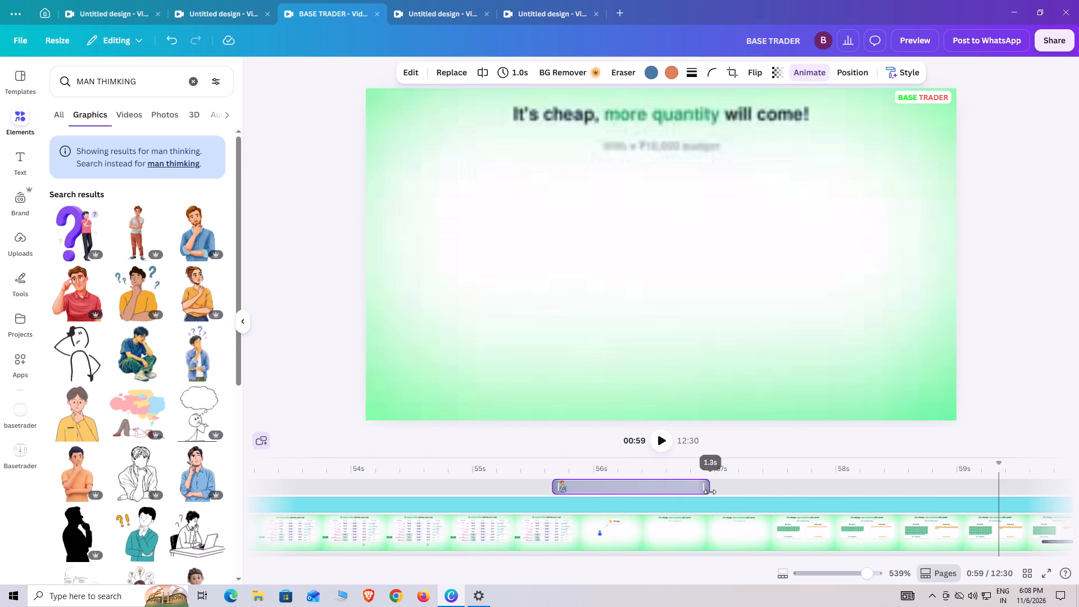
pyautogui.moveTo(710, 492); pyautogui.dragTo(706, 493)
pyautogui.click(490, 481)
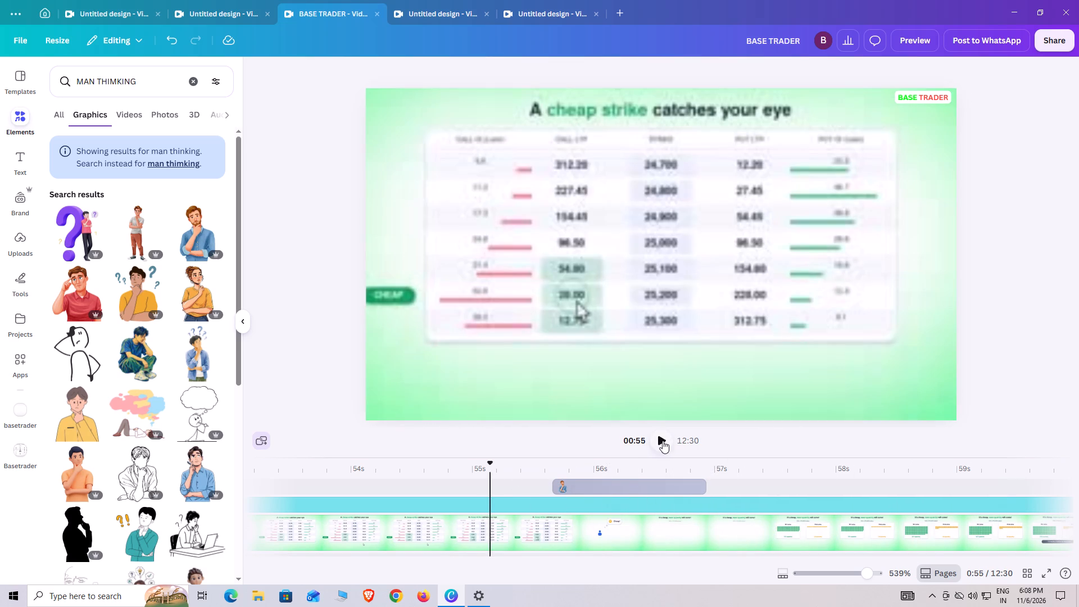
pyautogui.click(663, 441)
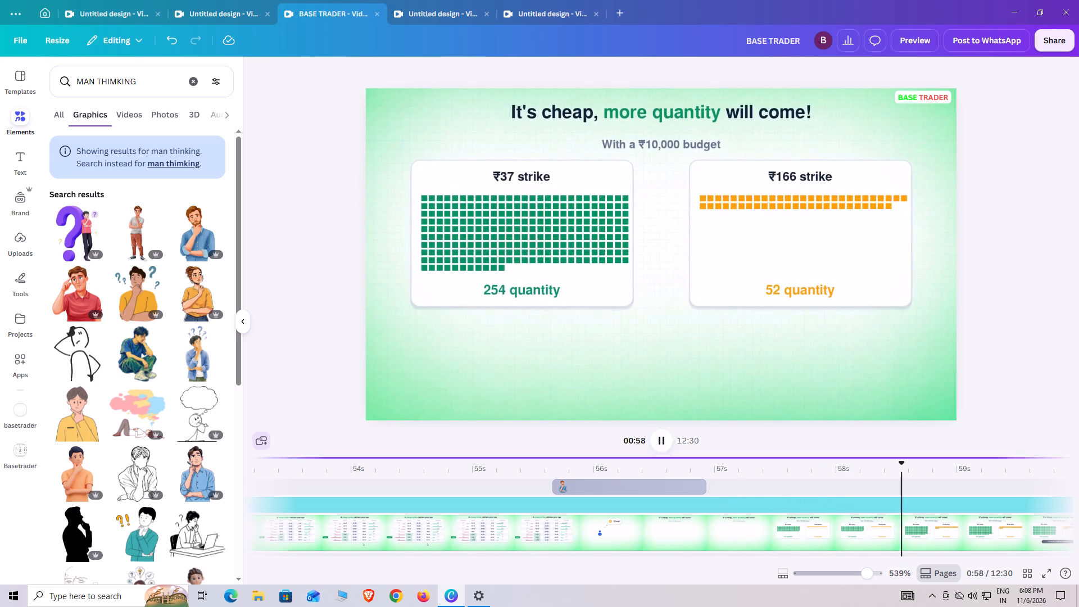
# Extend the end of the man graphic's clip slightly to about 57.0 s and replay the Cheap! scene.
pyautogui.click(698, 491)
pyautogui.click(504, 471)
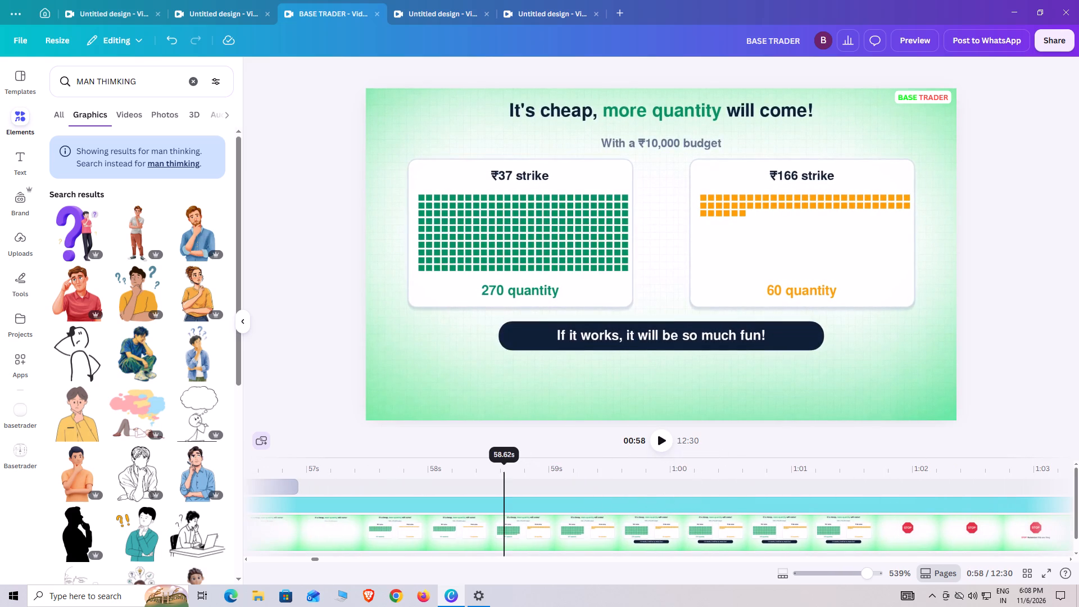
pyautogui.moveTo(504, 461); pyautogui.dragTo(284, 472)
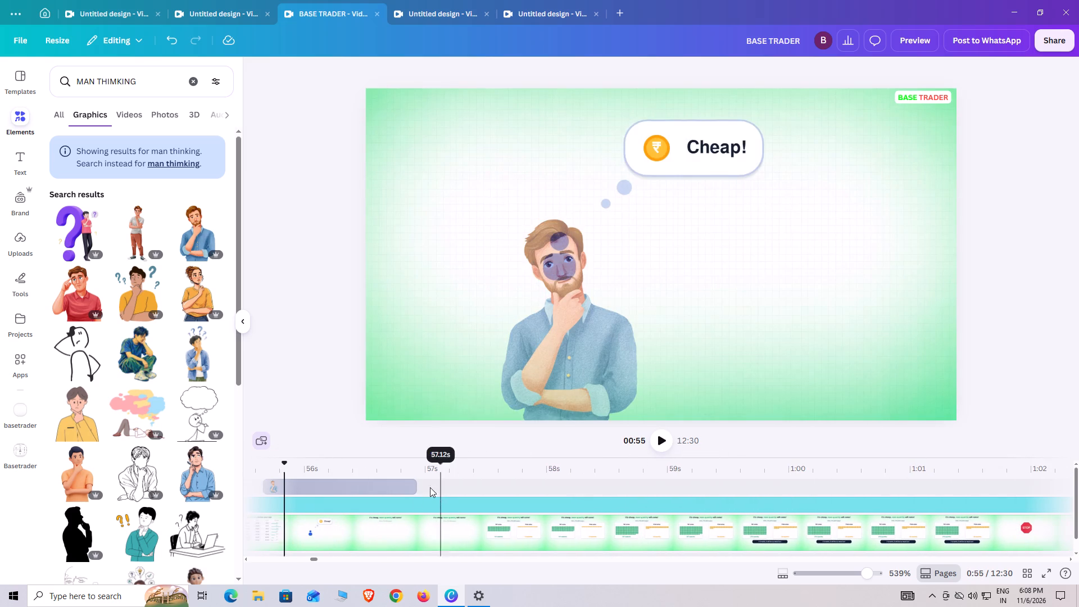
pyautogui.moveTo(412, 491); pyautogui.dragTo(423, 493)
pyautogui.click(353, 489)
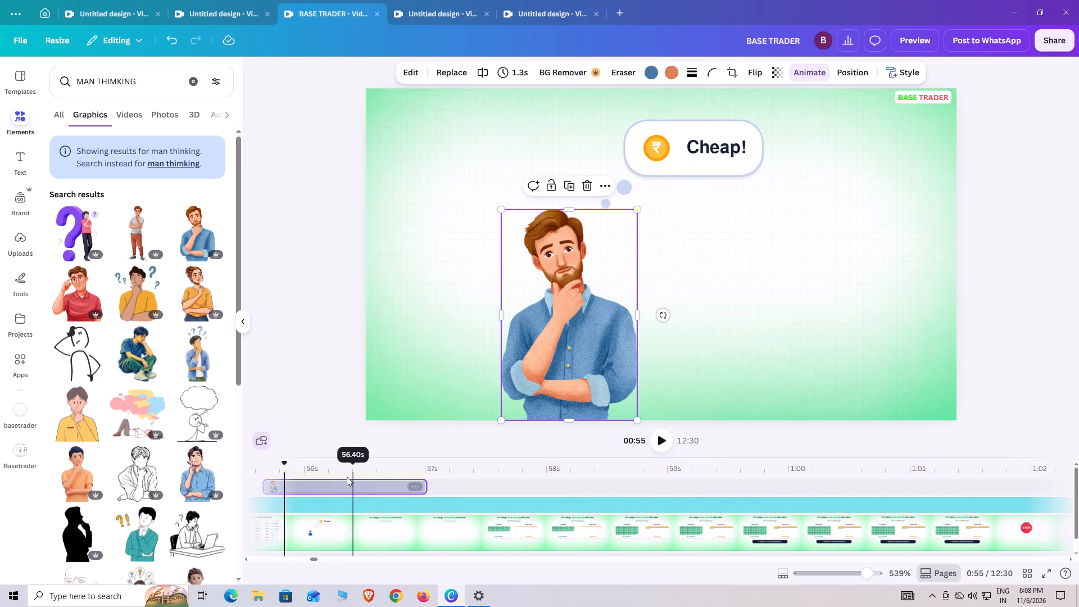
pyautogui.moveTo(356, 463); pyautogui.dragTo(273, 466)
pyautogui.click(654, 440)
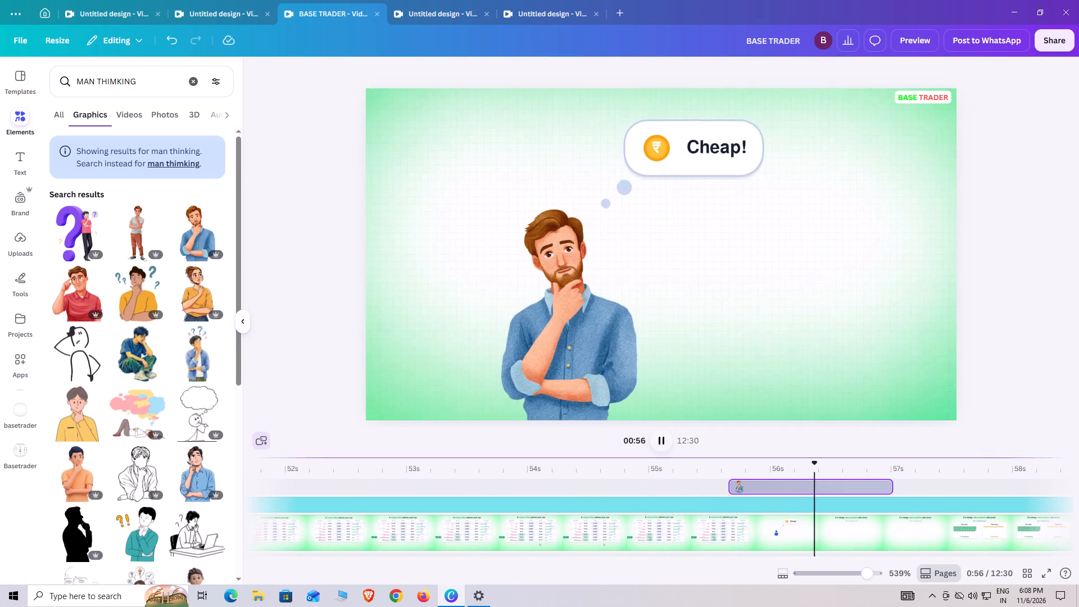
# Extend the start of the man graphic's clip back to about 55.4 s, for a 1.6 s duration, and replay the scene twice.
pyautogui.click(722, 490)
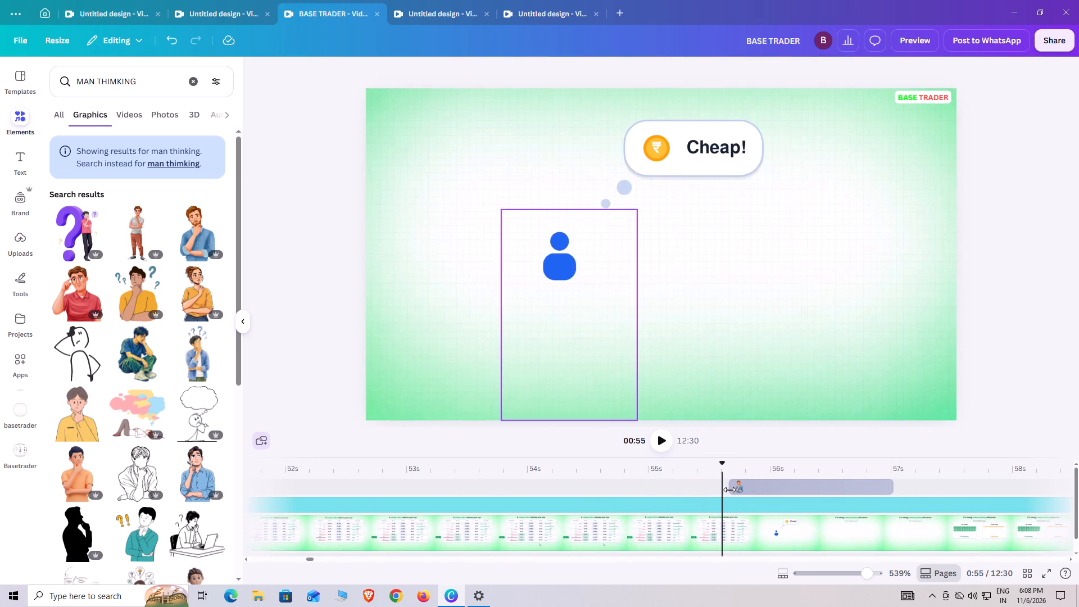
pyautogui.moveTo(730, 489); pyautogui.dragTo(724, 492)
pyautogui.click(716, 486)
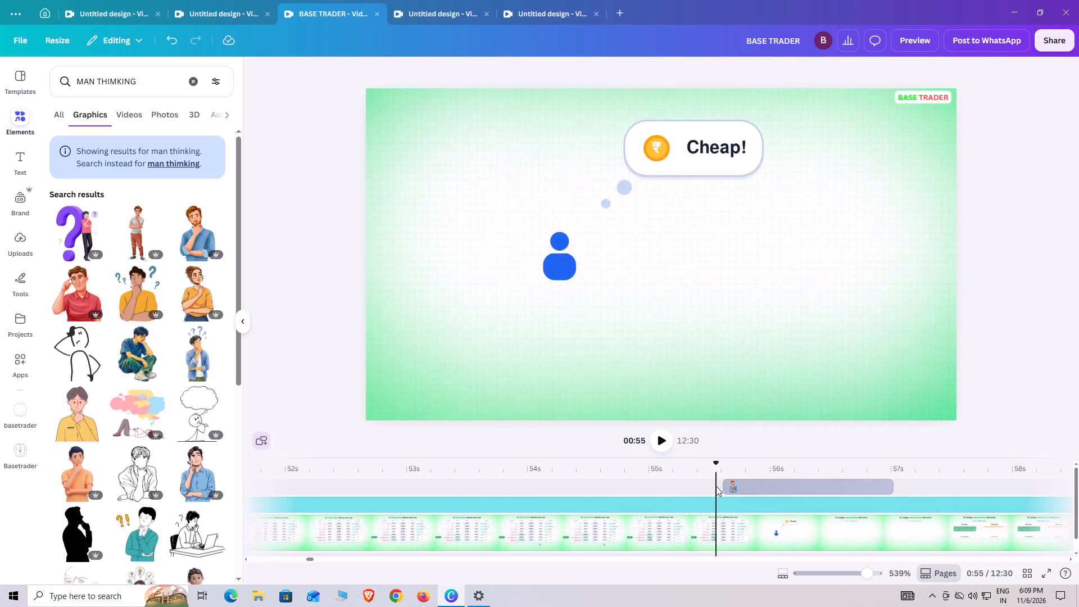
pyautogui.click(708, 487)
pyautogui.click(703, 487)
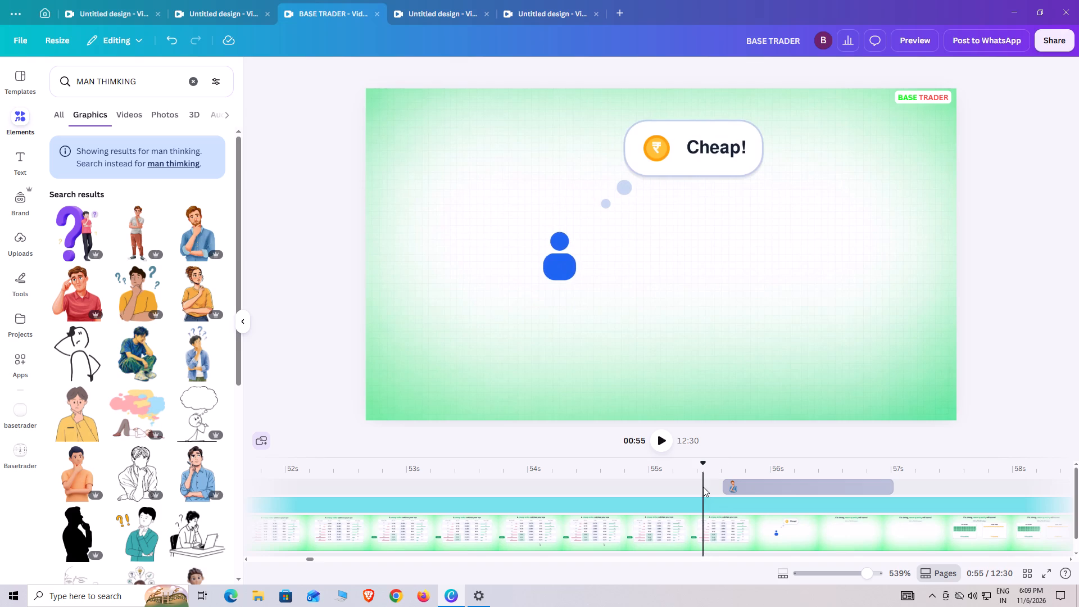
pyautogui.click(691, 487)
pyautogui.click(695, 486)
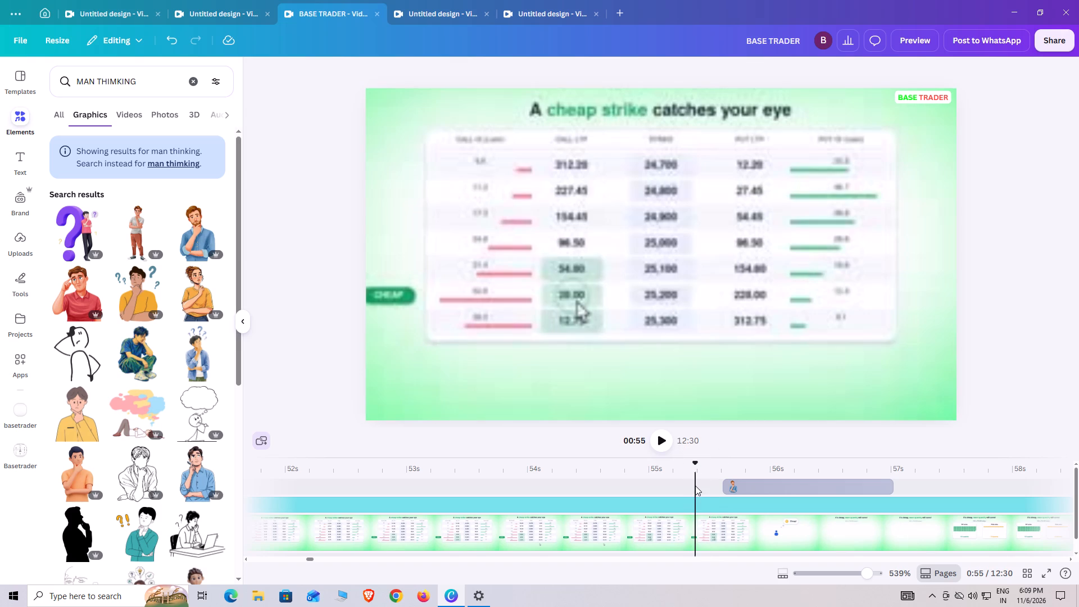
pyautogui.moveTo(726, 491); pyautogui.dragTo(716, 493)
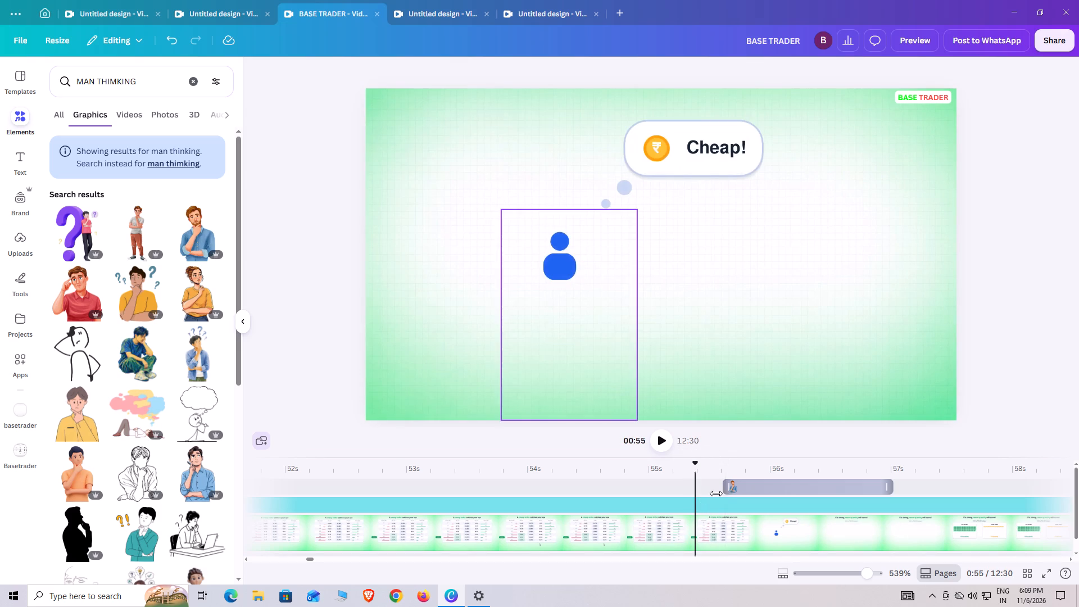
pyautogui.moveTo(716, 493); pyautogui.dragTo(700, 499)
pyautogui.click(686, 491)
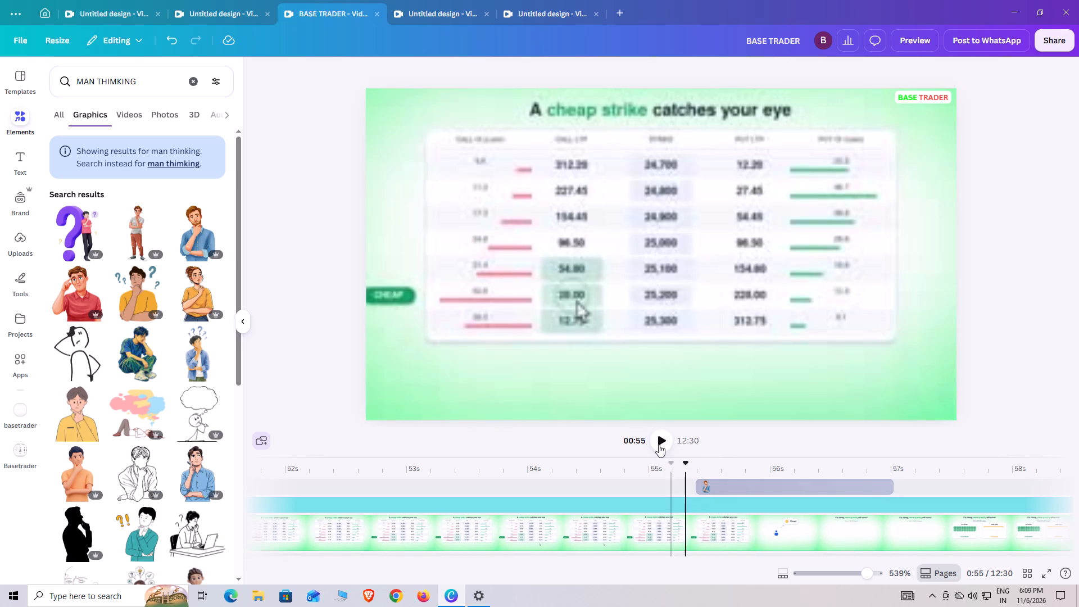
pyautogui.click(657, 442)
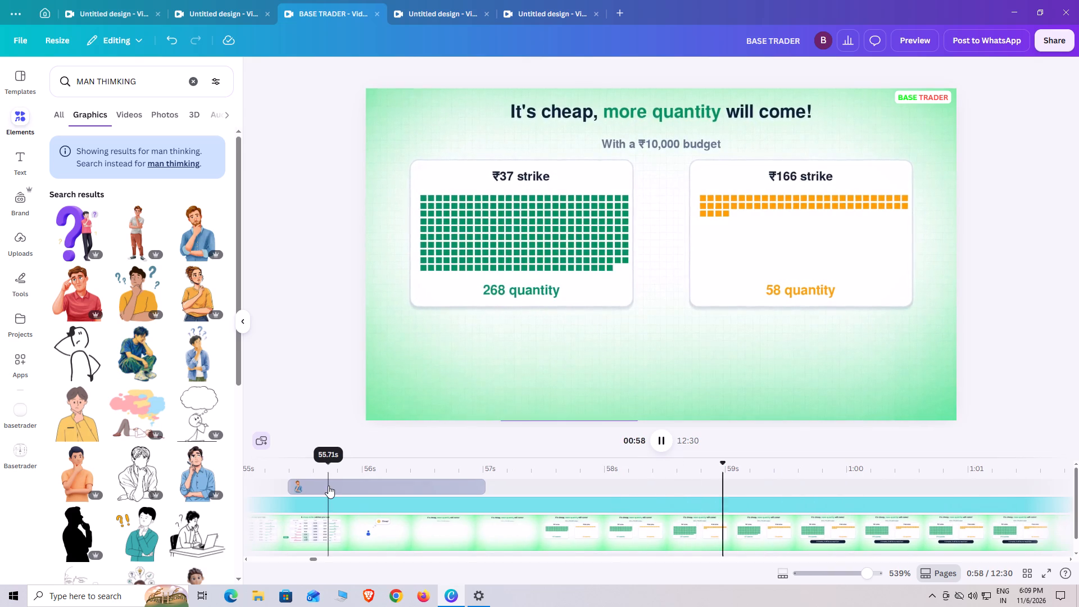
pyautogui.click(279, 508)
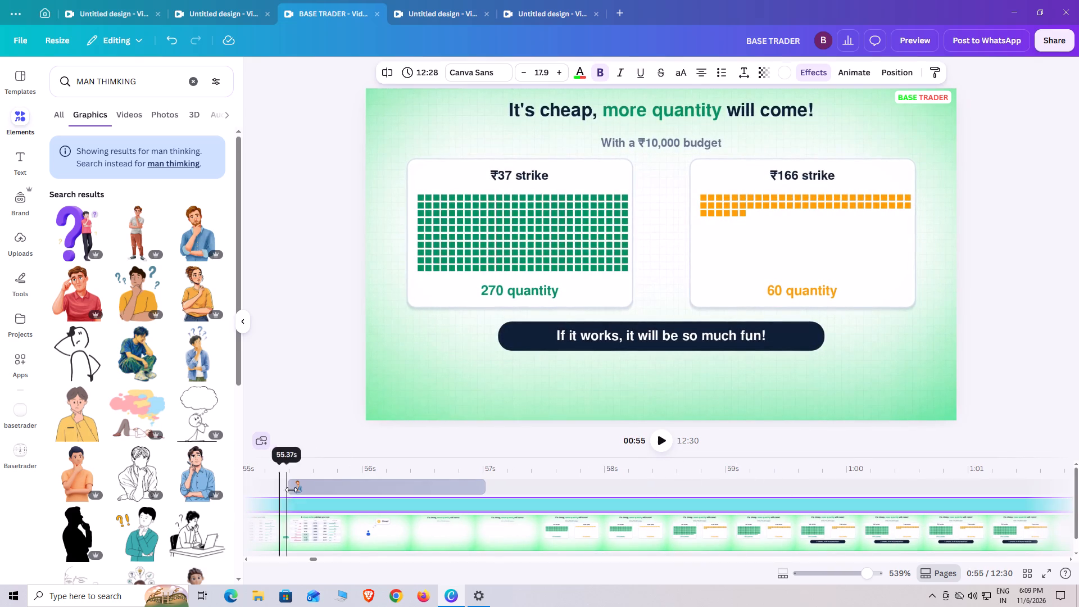
pyautogui.moveTo(283, 469); pyautogui.dragTo(242, 477)
pyautogui.click(663, 445)
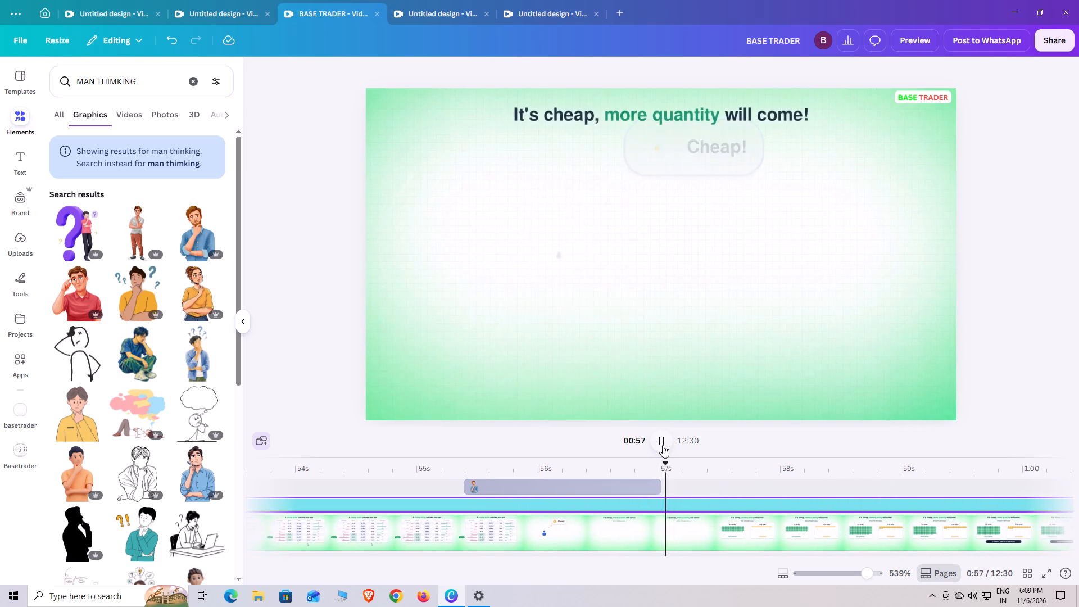
# Scrub through the frames around 57 s, where the man graphic's clip ends, and play the transition into the "It's cheap, more quantity will come!" scene.
pyautogui.click(618, 490)
pyautogui.moveTo(619, 465); pyautogui.dragTo(663, 462)
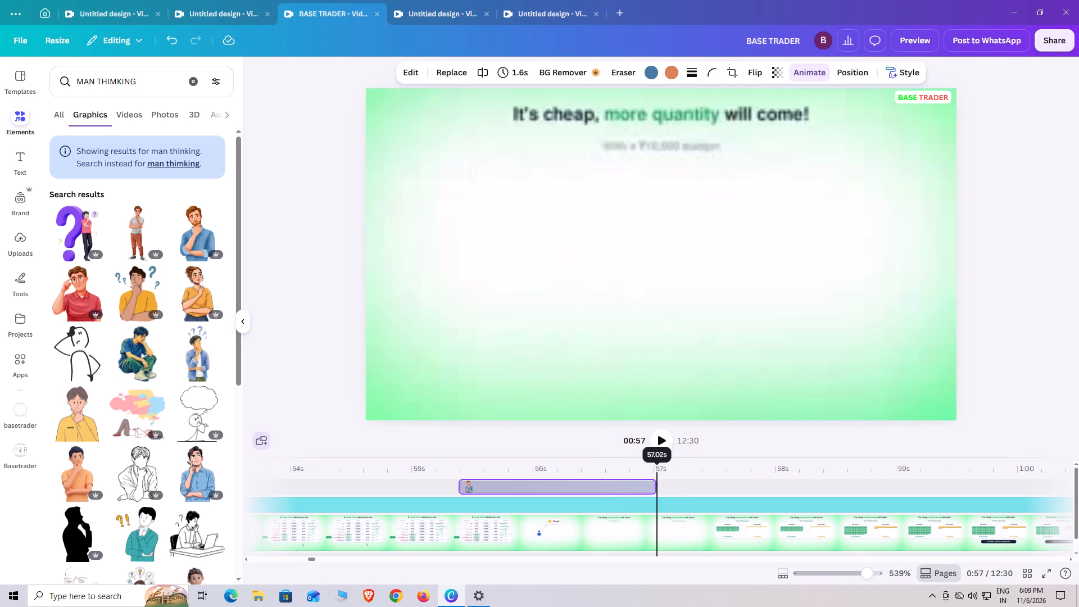
pyautogui.moveTo(663, 462); pyautogui.dragTo(699, 460)
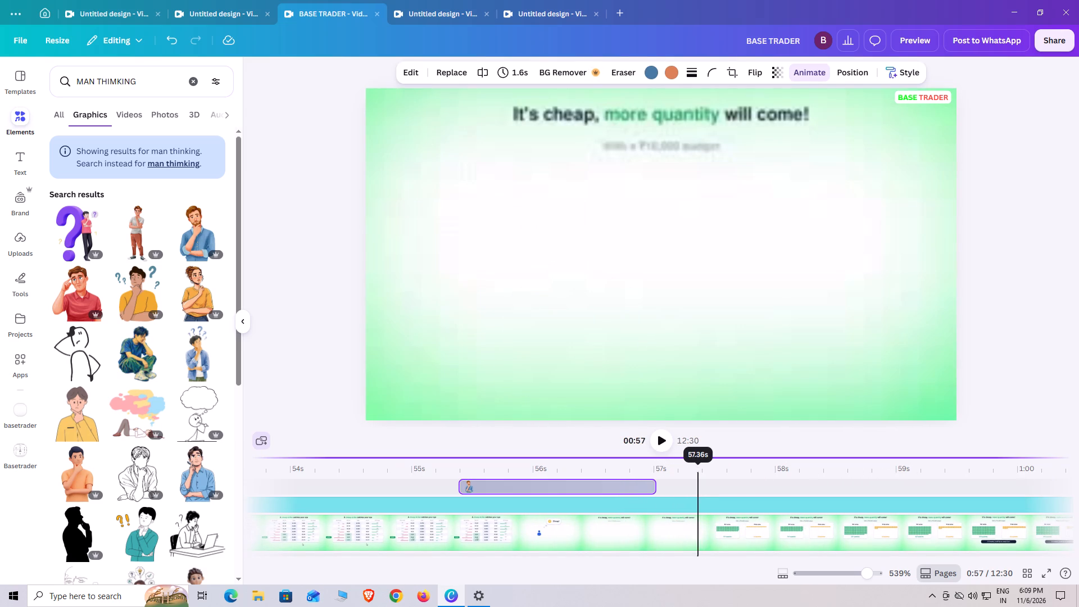
pyautogui.moveTo(699, 460); pyautogui.dragTo(682, 465)
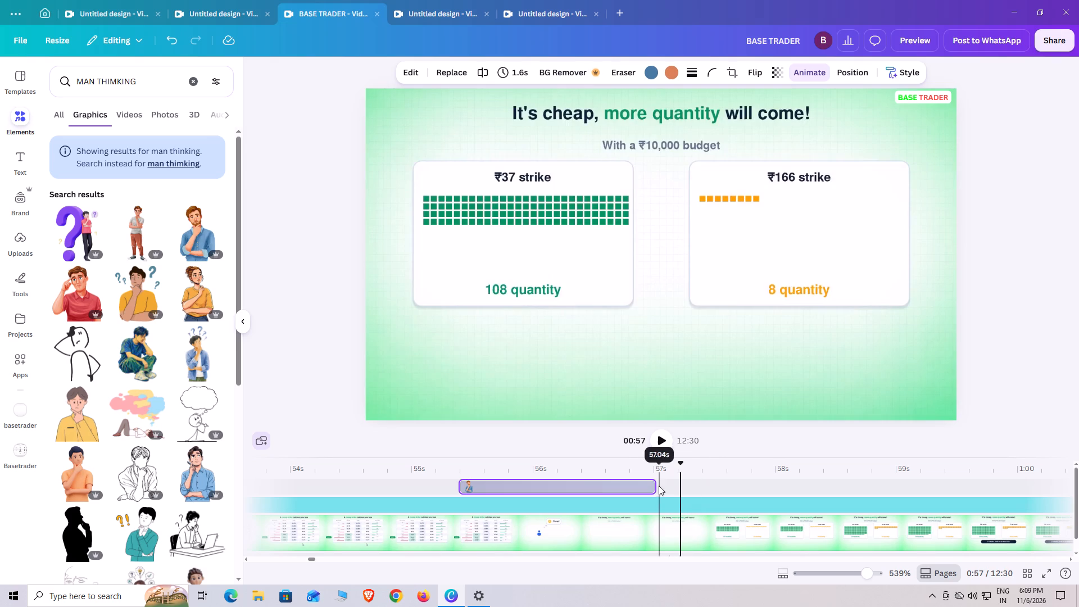
pyautogui.moveTo(682, 466); pyautogui.dragTo(677, 469)
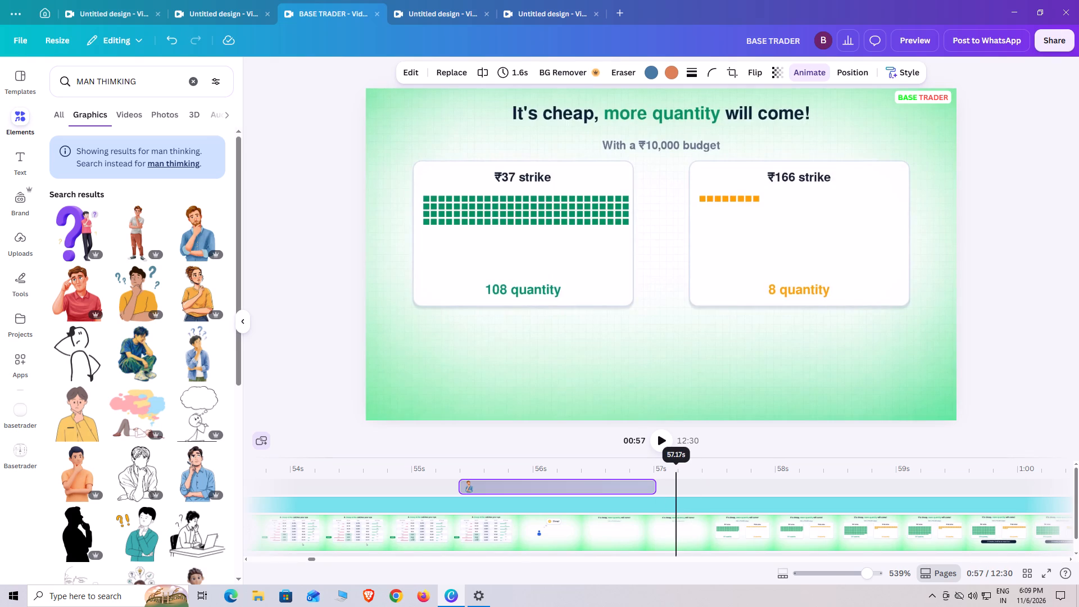
pyautogui.moveTo(677, 469); pyautogui.dragTo(675, 470)
pyautogui.moveTo(675, 466); pyautogui.dragTo(670, 471)
pyautogui.moveTo(671, 467); pyautogui.dragTo(666, 470)
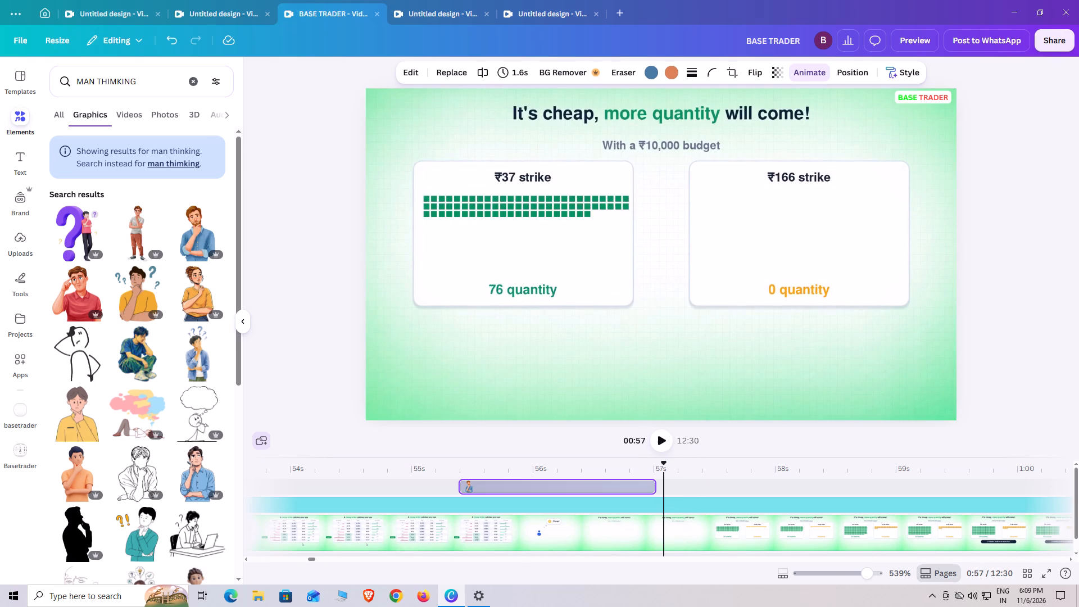
pyautogui.click(667, 470)
pyautogui.click(664, 472)
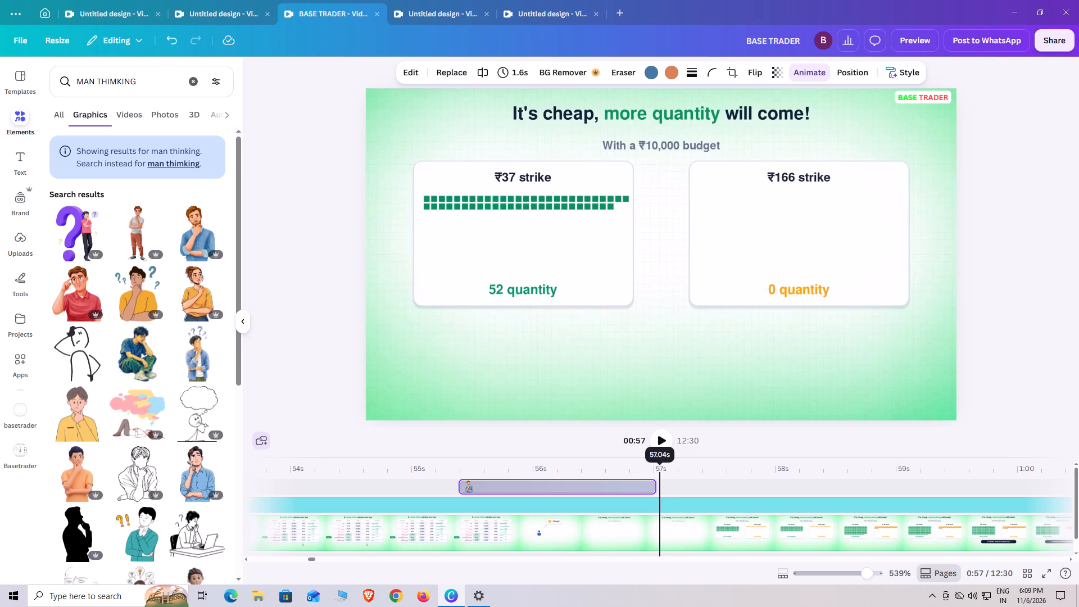
pyautogui.click(629, 474)
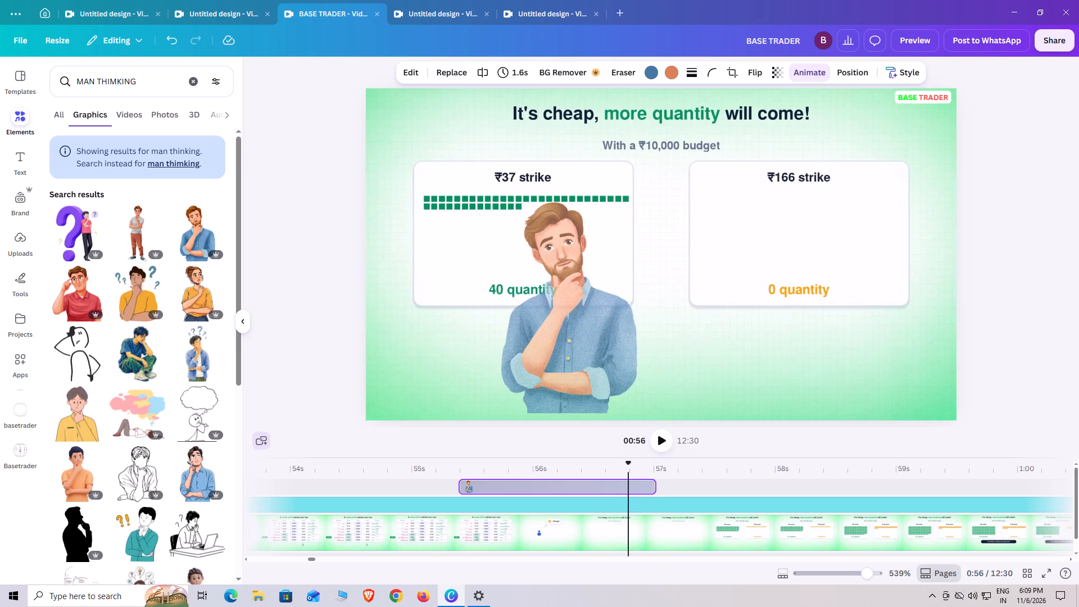
pyautogui.click(660, 437)
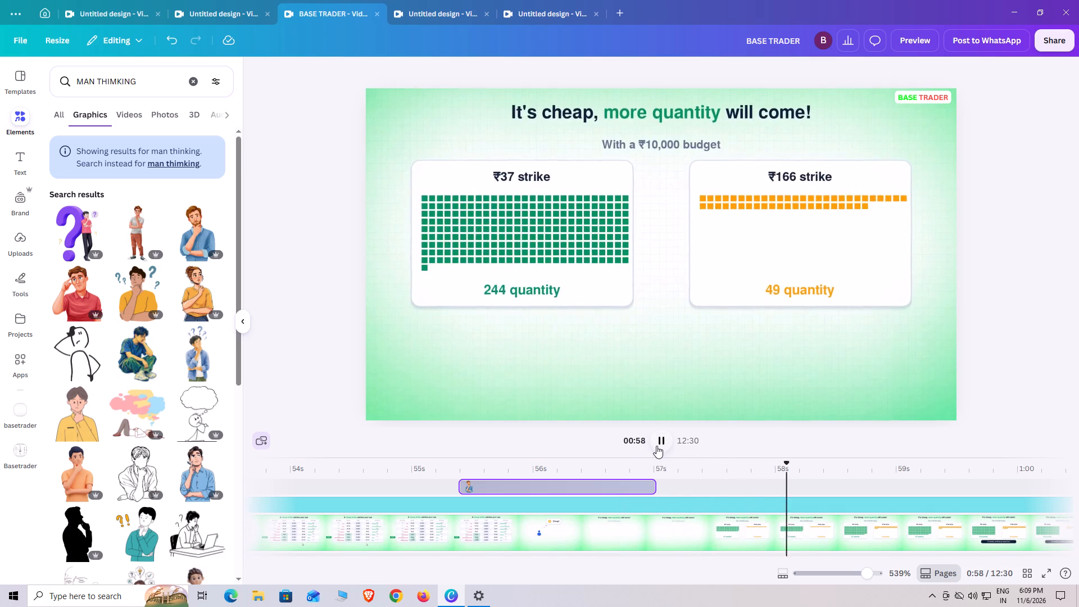
# Play the video from about 55.1 s, before the man graphic's clip, and continue reviewing past 1:07.
pyautogui.click(425, 486)
pyautogui.click(665, 433)
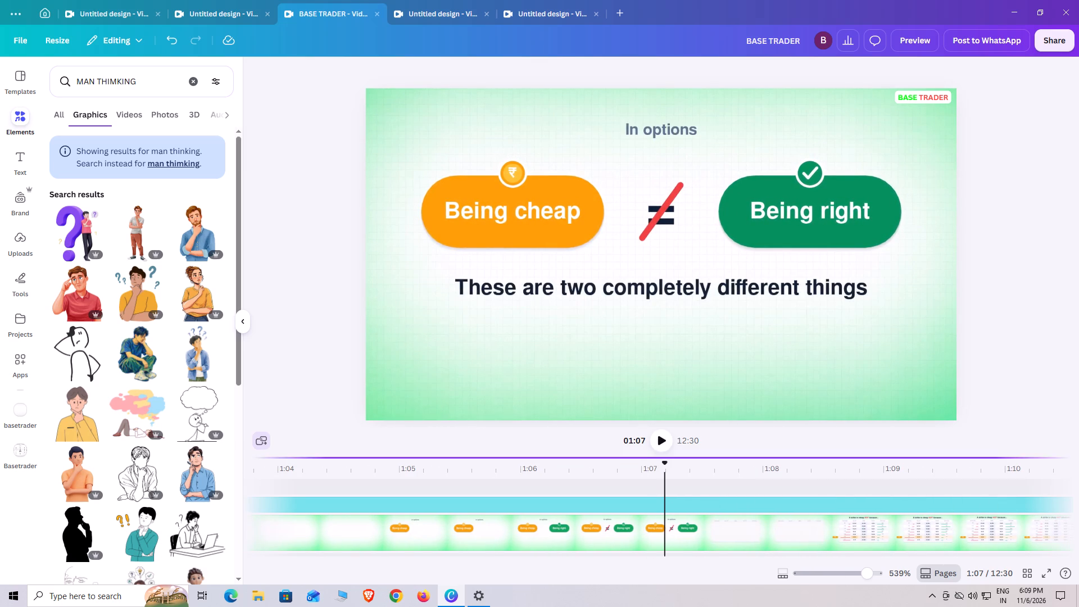
pyautogui.click(660, 440)
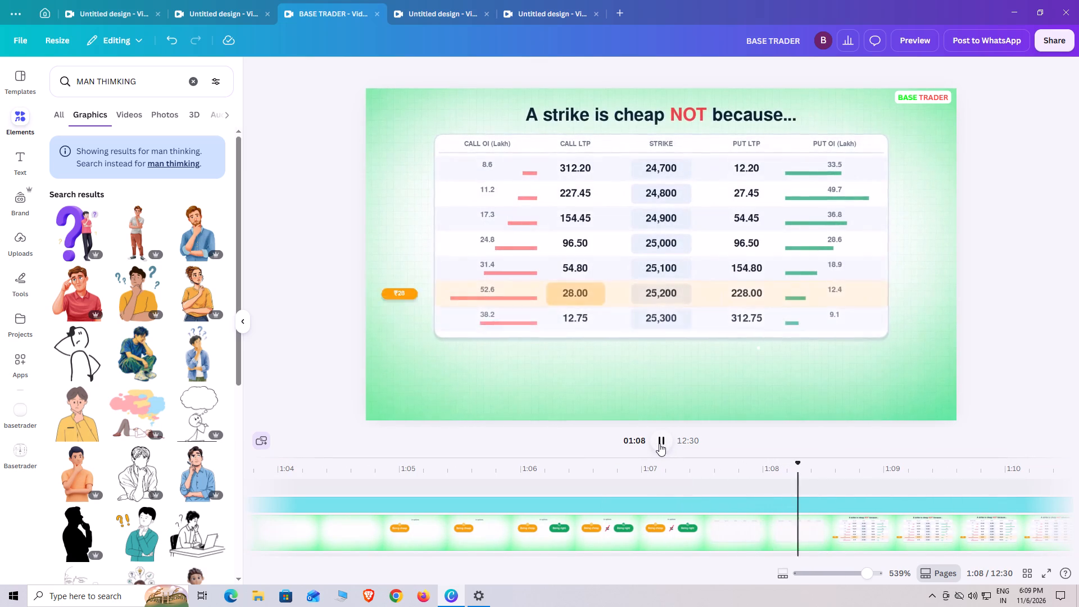